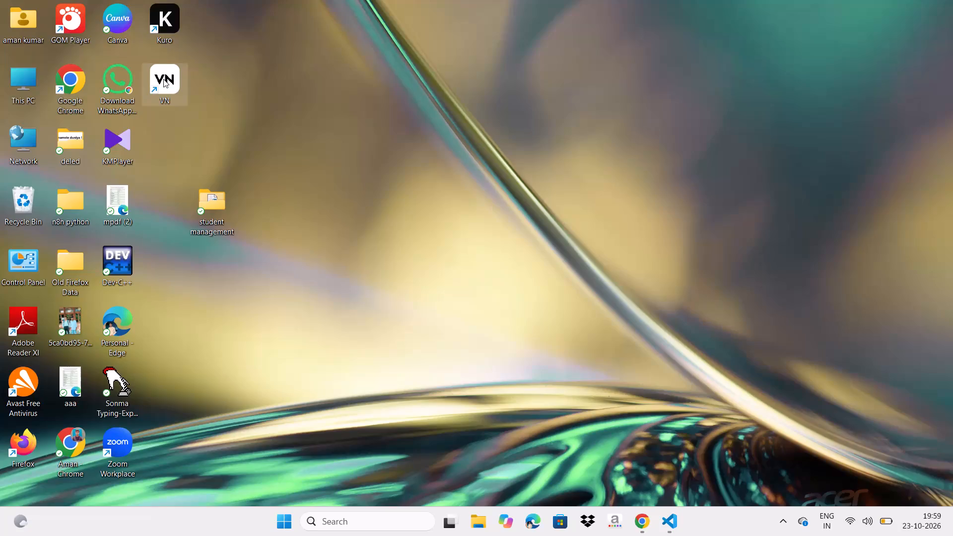
Launch the VN video editor from the desktop and create a new empty project.
double_click(166, 80)
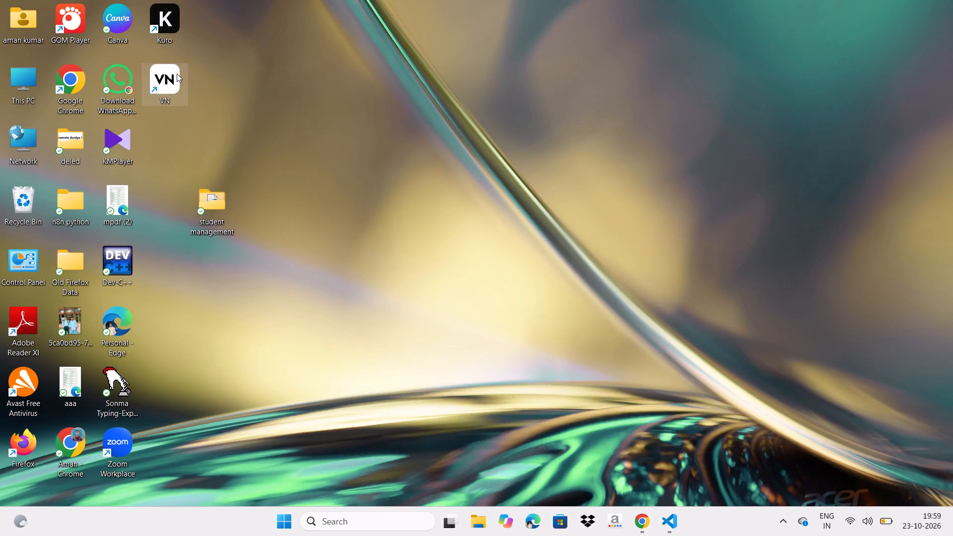
click(177, 74)
click(177, 74)
drag(177, 74, 238, 84)
click(238, 84)
double_click(238, 84)
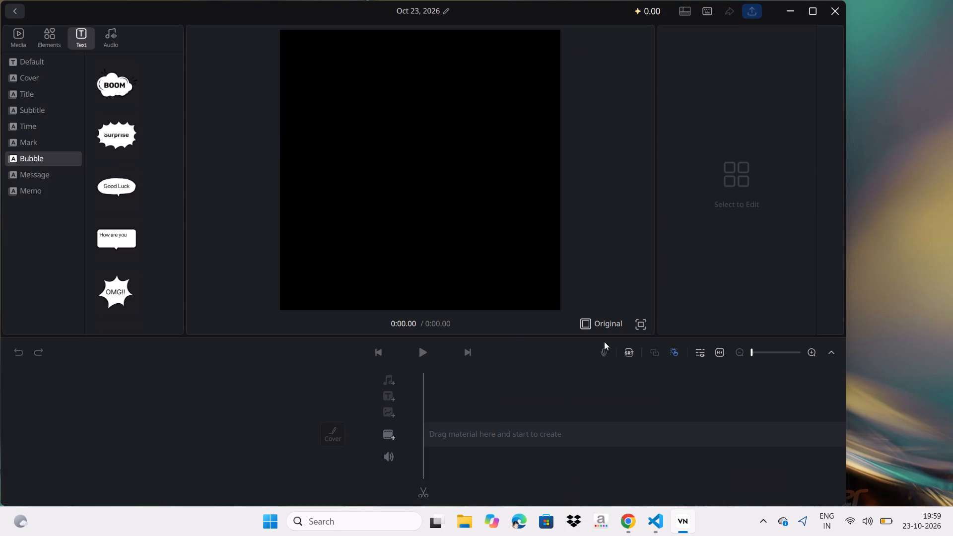
Start downloading the VN update to version 0.5.1.229 and look through its release notes.
click(387, 433)
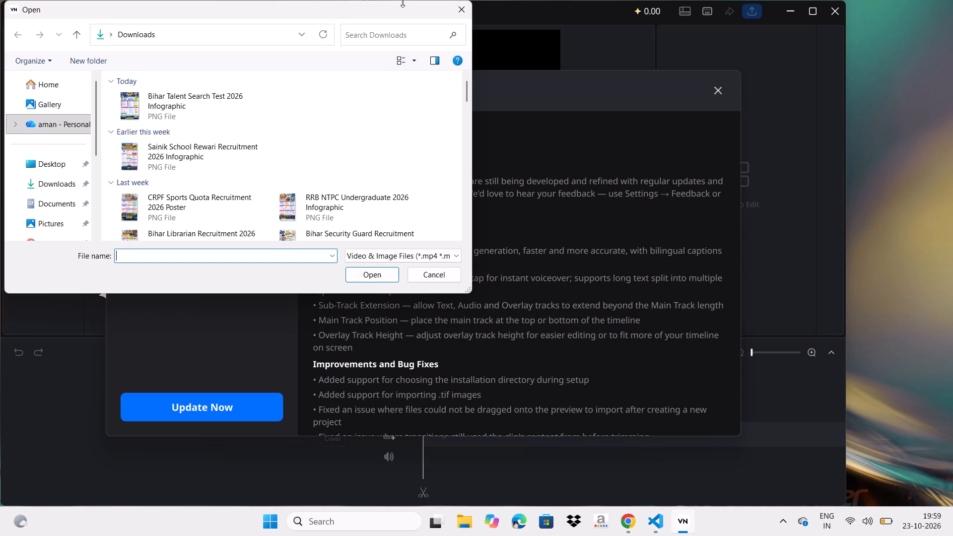
click(464, 2)
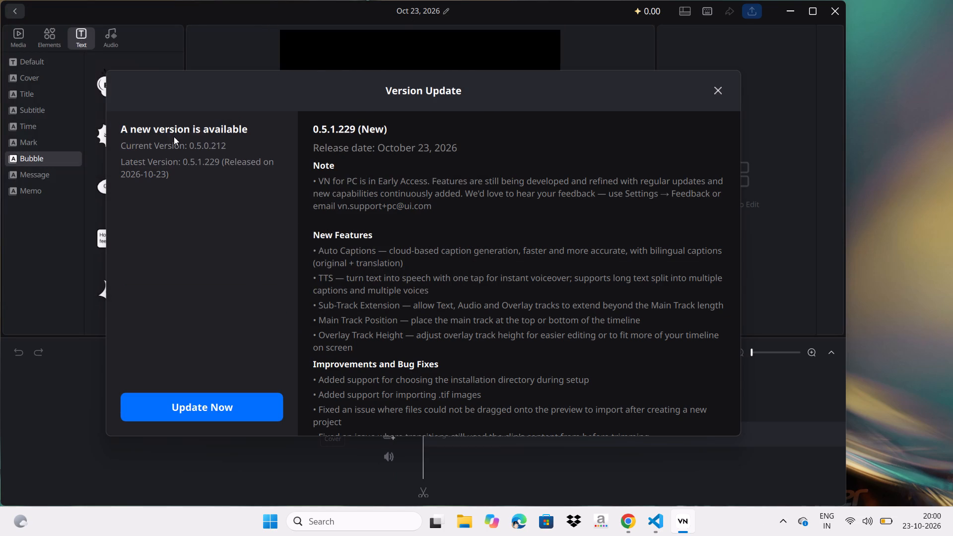
click(237, 398)
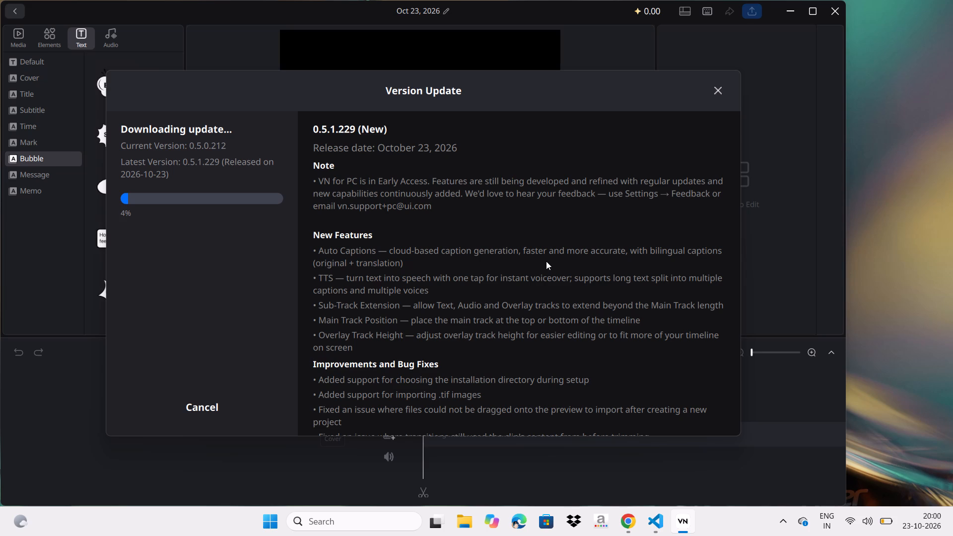
scroll(471, 281, down, 5)
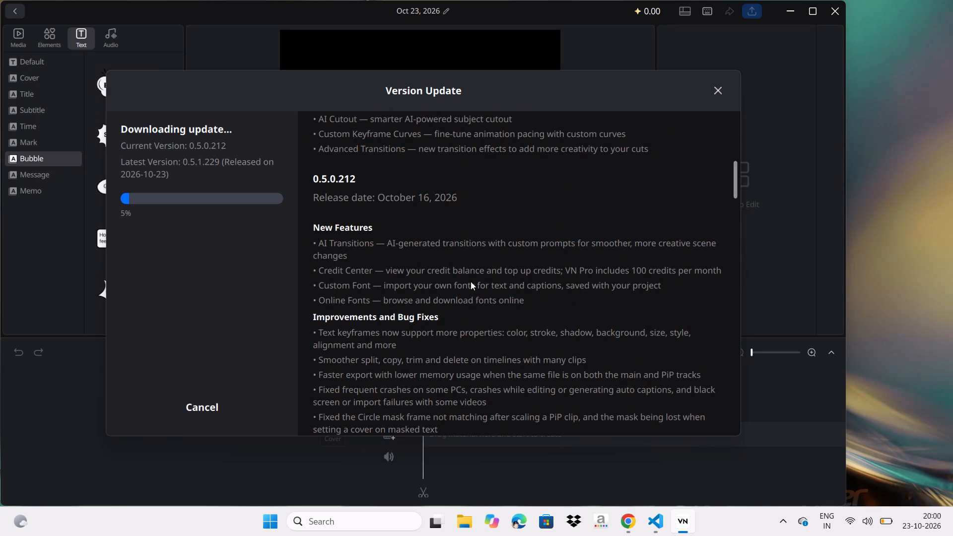
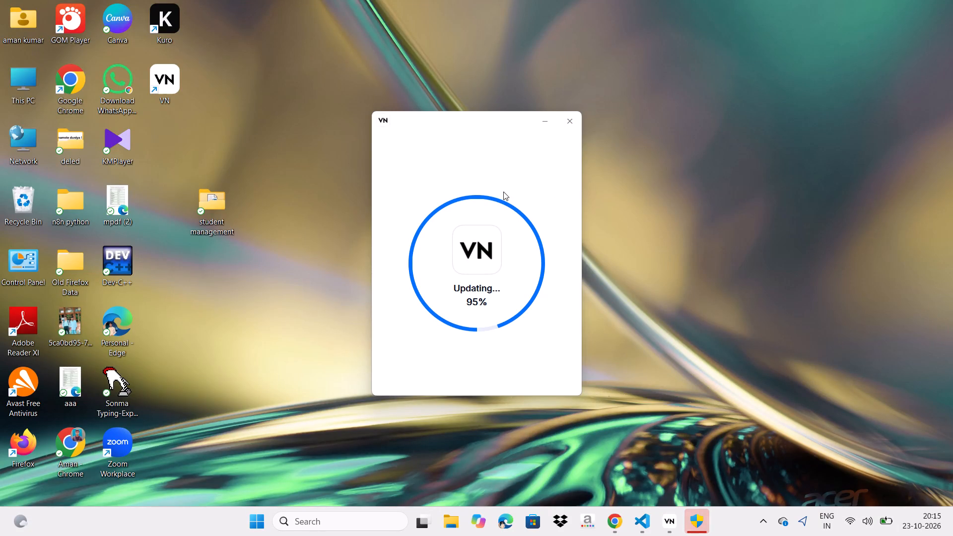
Launch VN again from the desktop and create a new empty project.
double_click(166, 83)
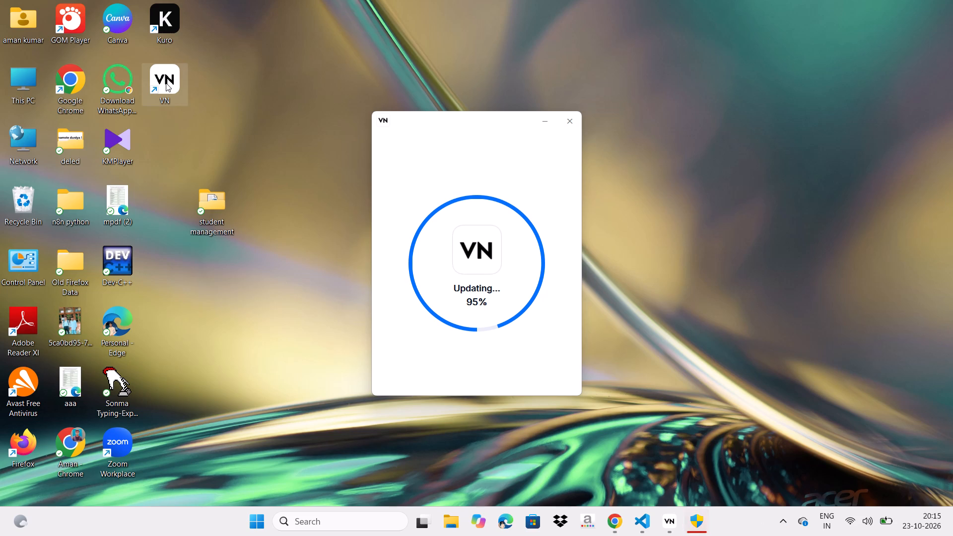
double_click(166, 83)
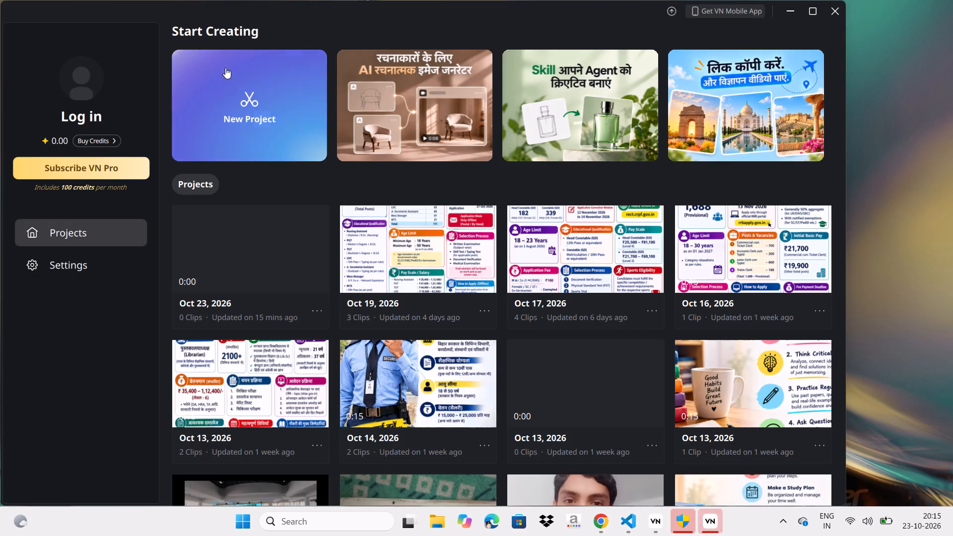
click(312, 120)
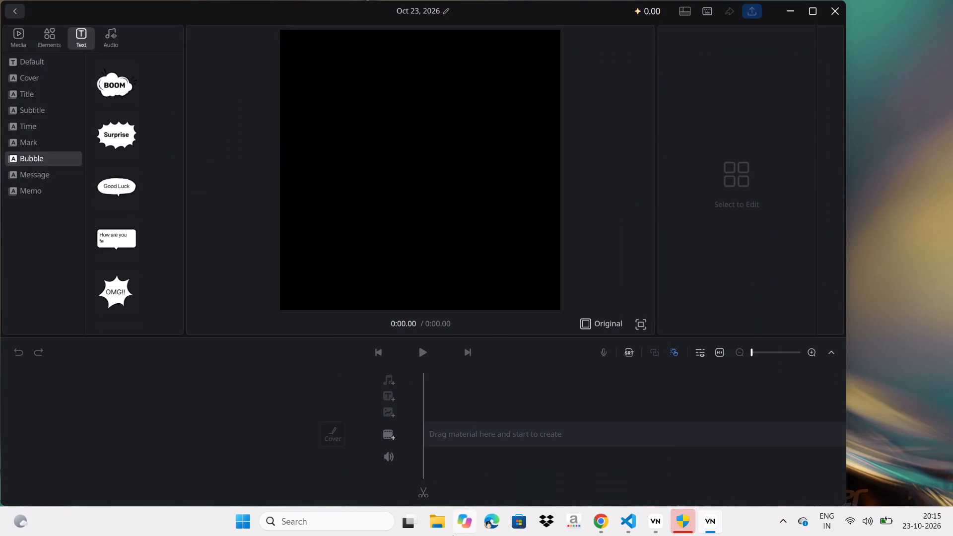
Import the image "Bihar Talent Search Test 2026 Infographic" from Downloads into the main video track.
click(391, 426)
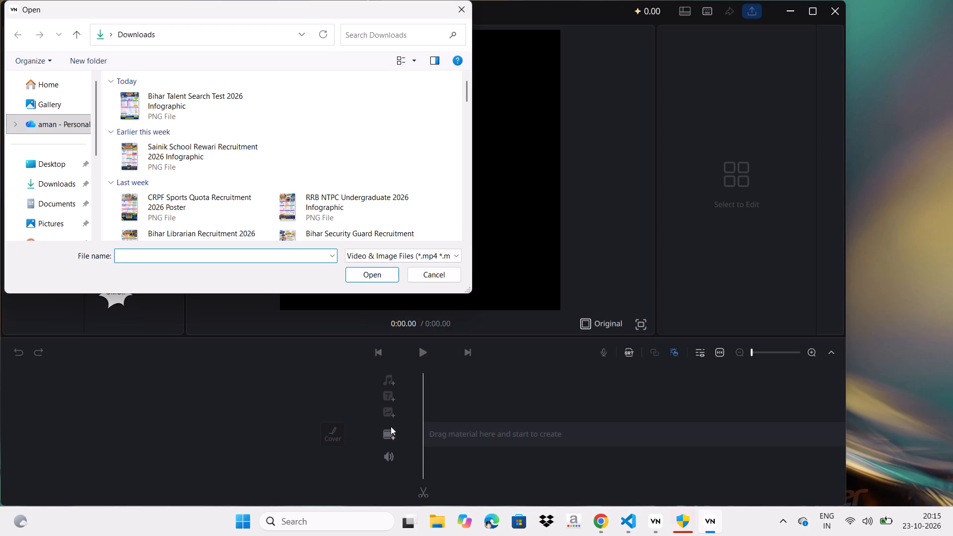
click(141, 95)
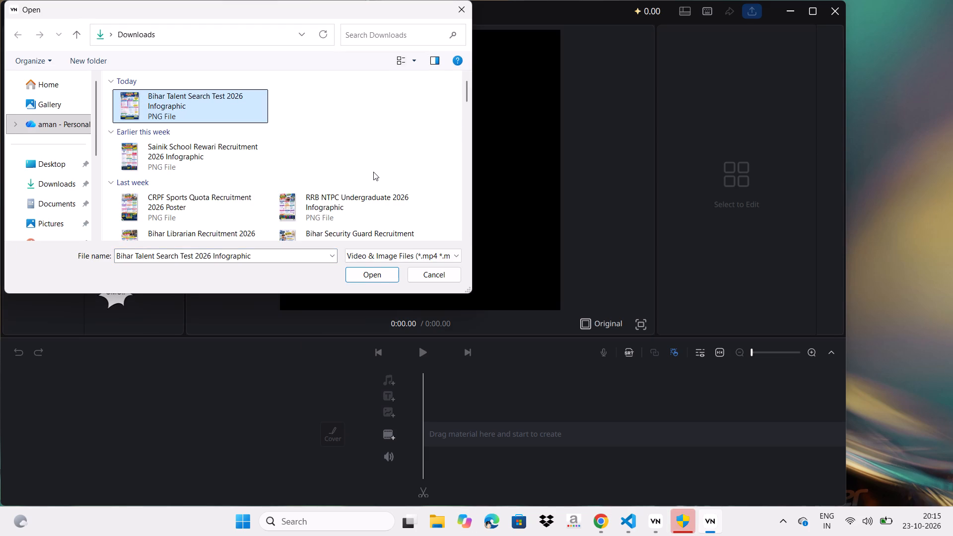
click(377, 270)
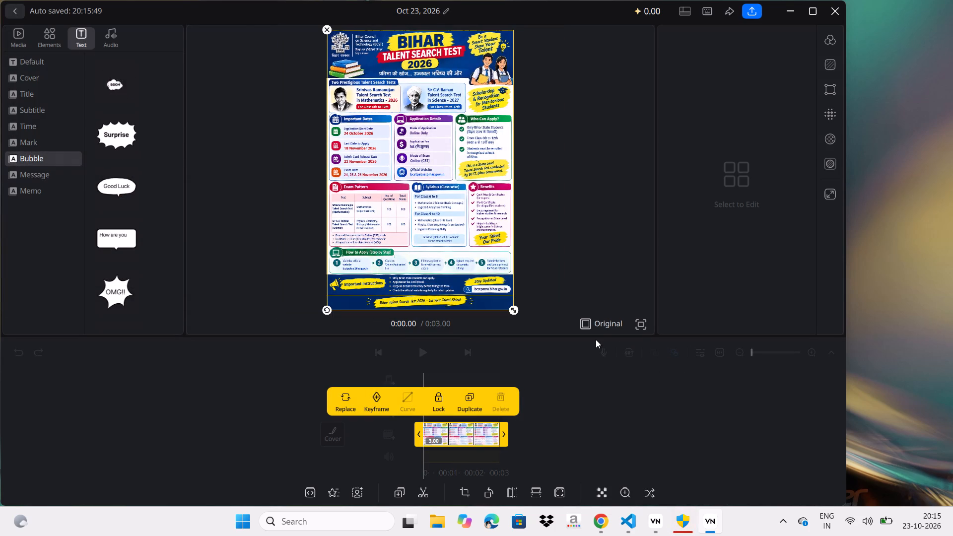
Set the project's aspect ratio to 9:16.
click(610, 326)
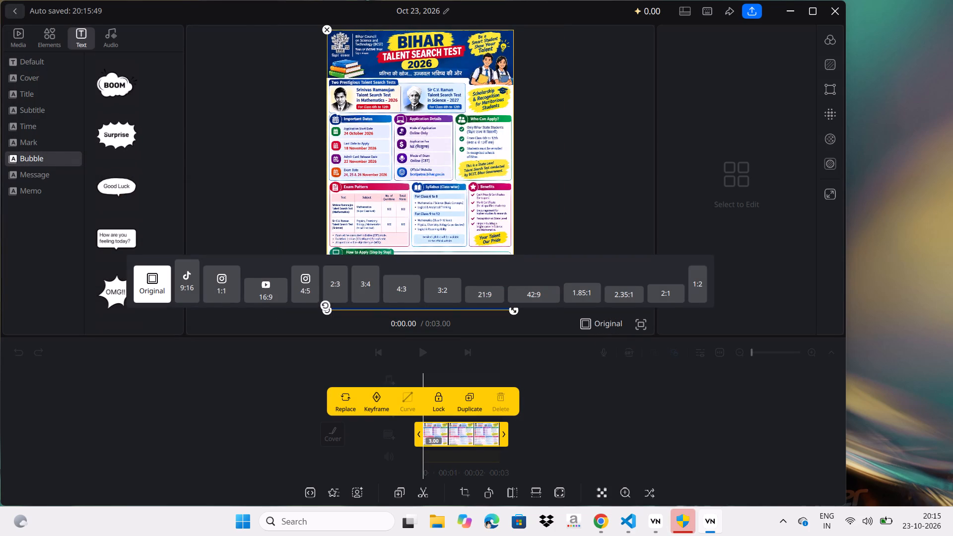
click(185, 284)
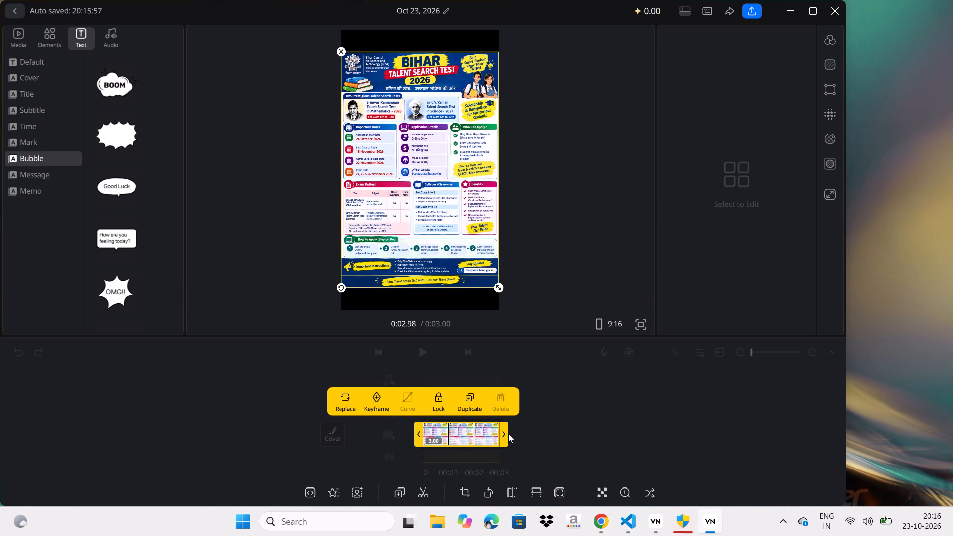
Extend the infographic clip's end on the timeline to a duration of about 15.14 seconds and deselect it.
drag(502, 432, 561, 434)
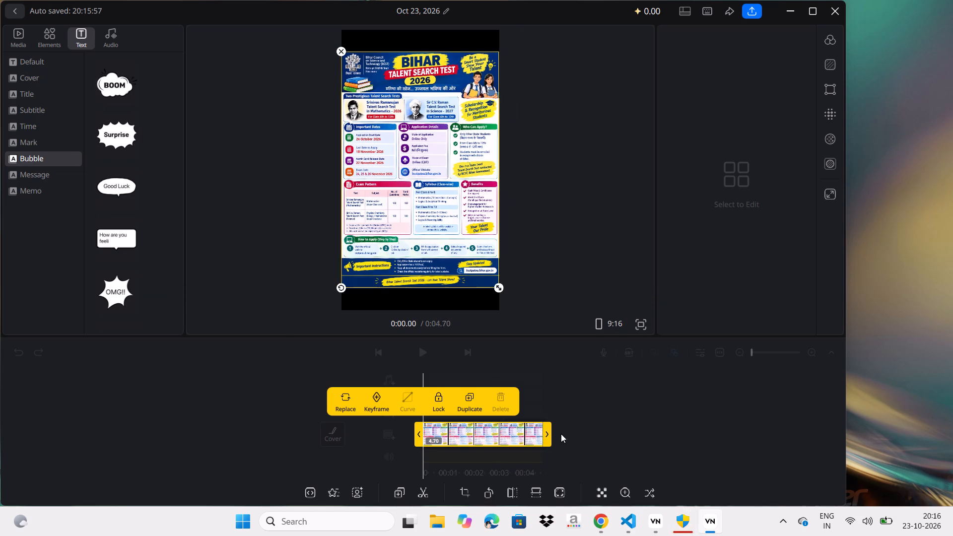
drag(561, 434, 734, 440)
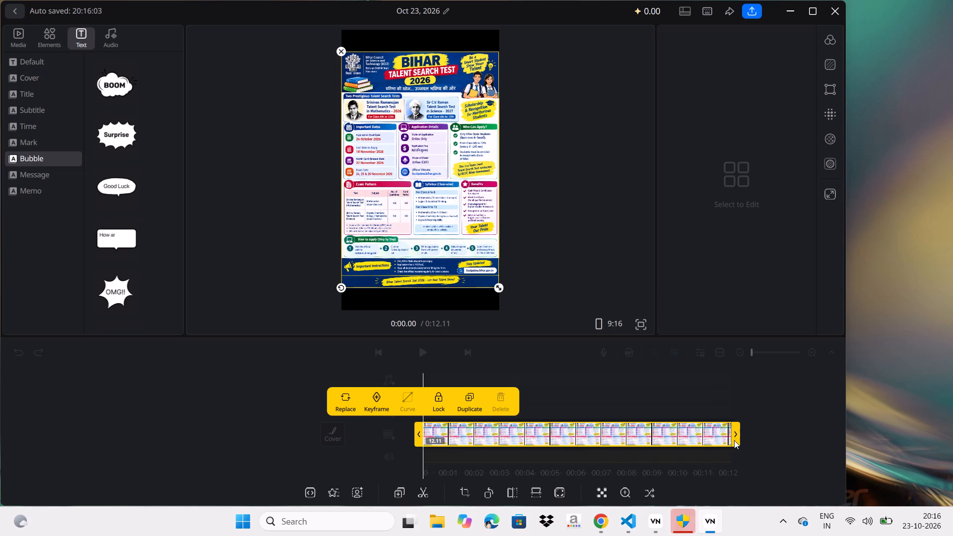
drag(734, 440, 788, 445)
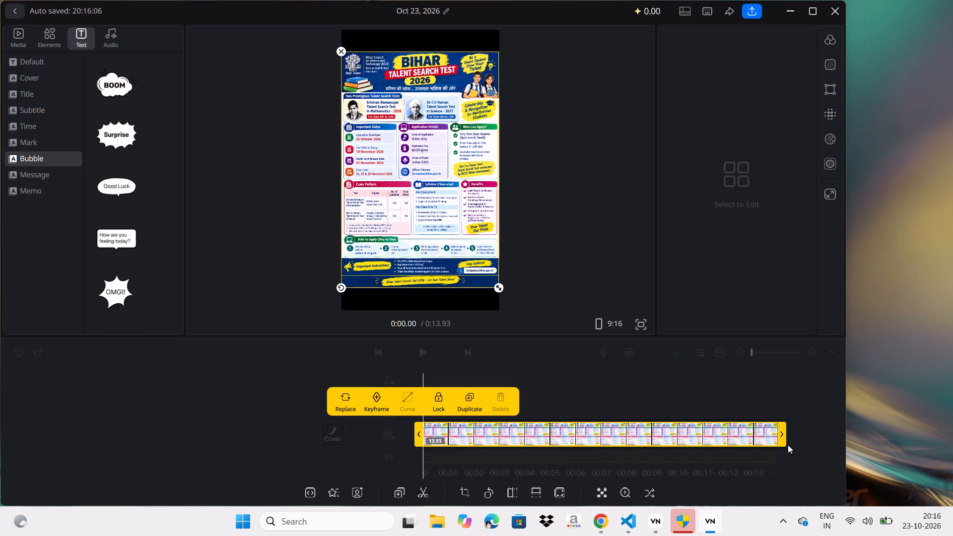
drag(788, 445, 813, 447)
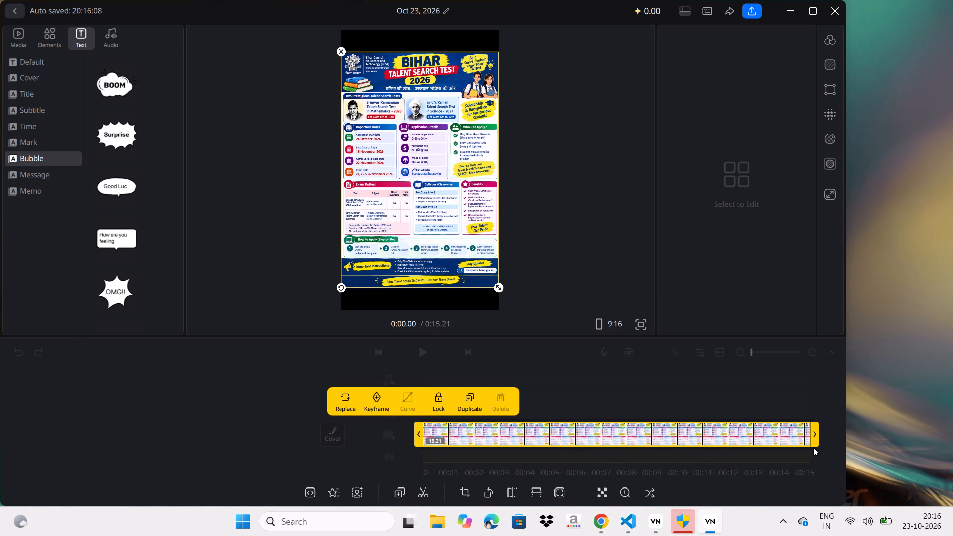
drag(813, 447, 811, 447)
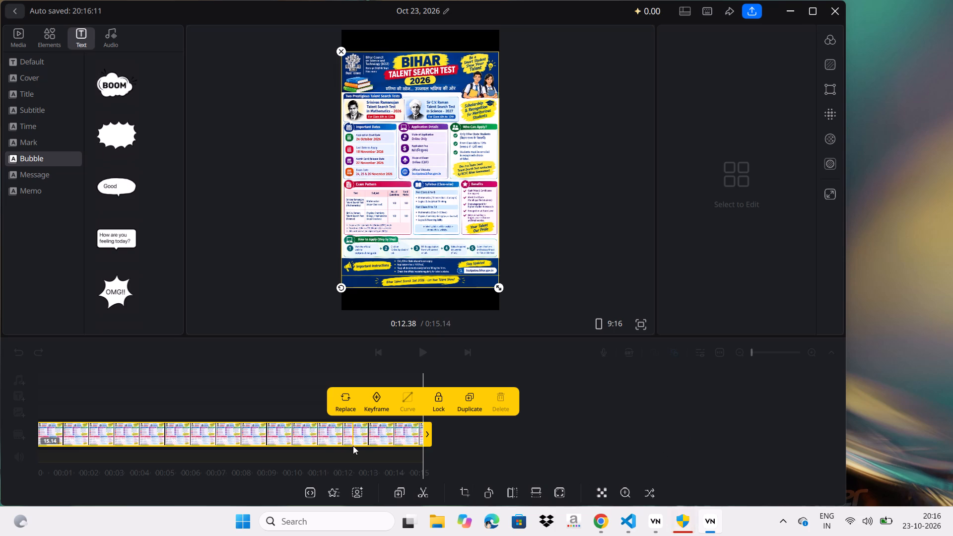
scroll(346, 436, right, 4)
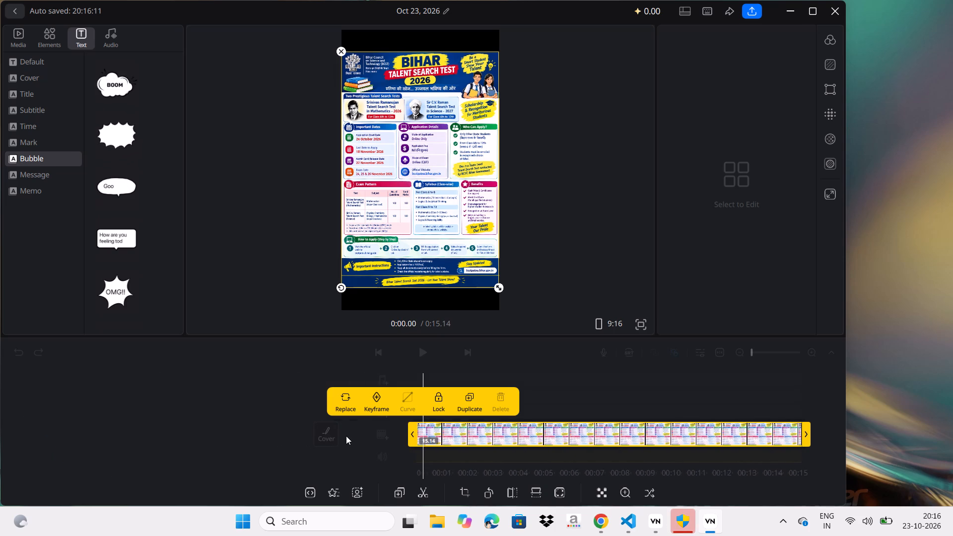
scroll(346, 436, right, 10)
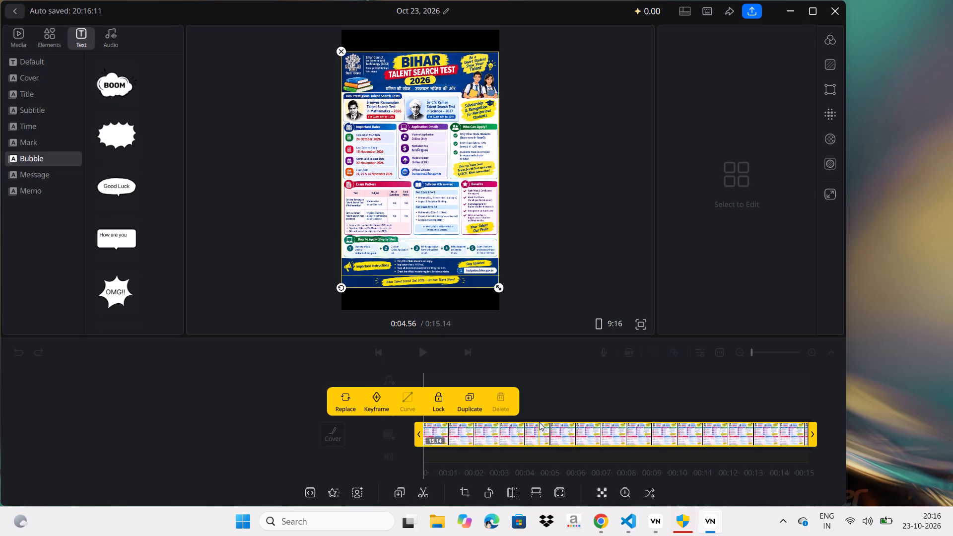
click(522, 370)
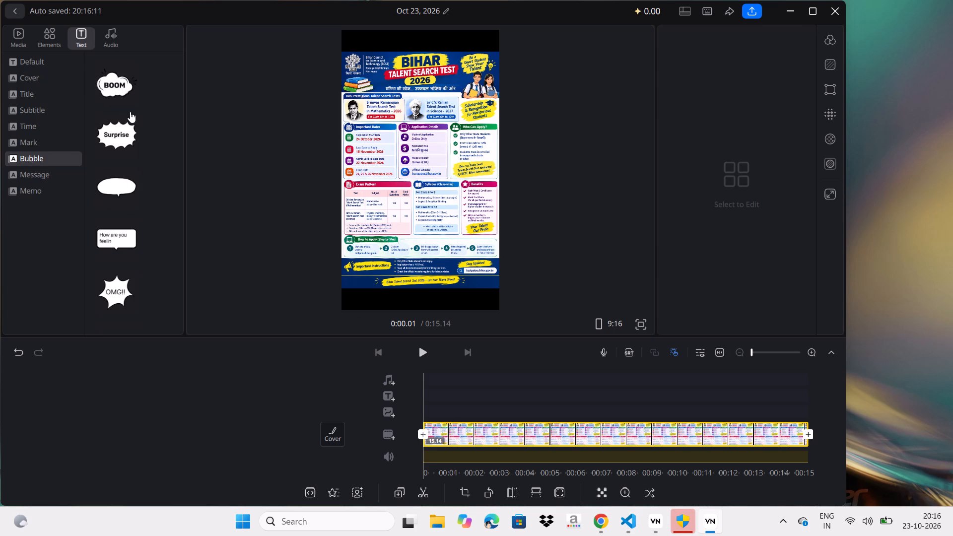
Add the BOOM bubble text template at the start of the timeline.
click(122, 84)
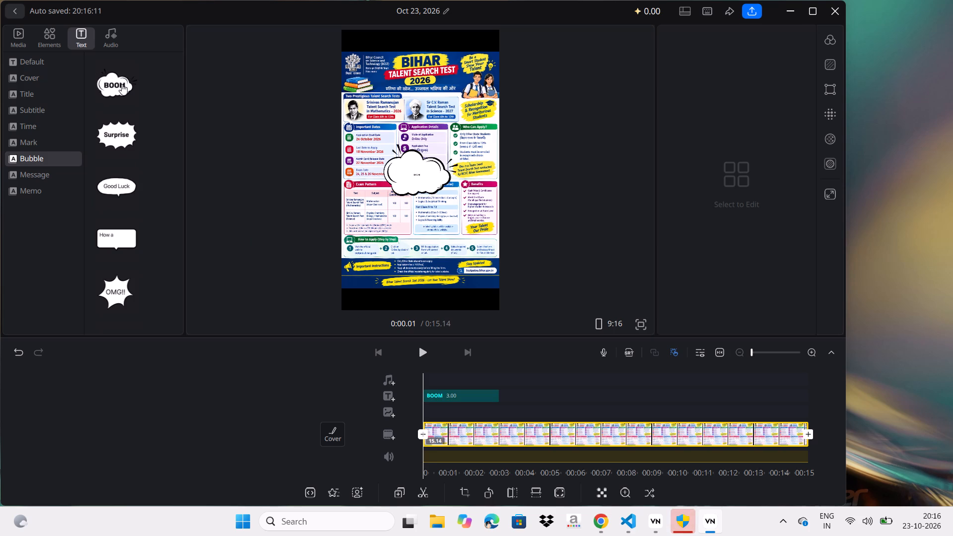
Replace the BOOM bubble's text with "FOLLOW &SUBSCRIBE".
click(415, 171)
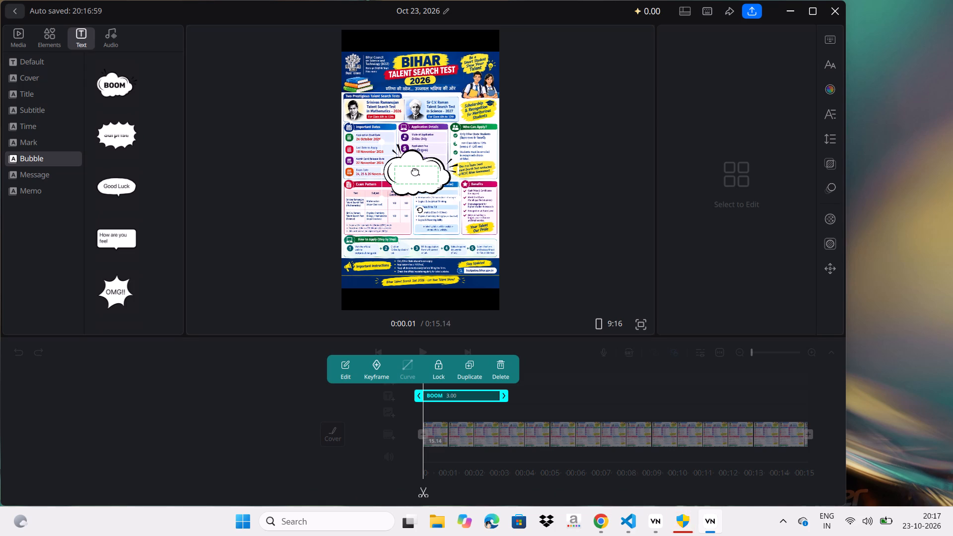
click(415, 171)
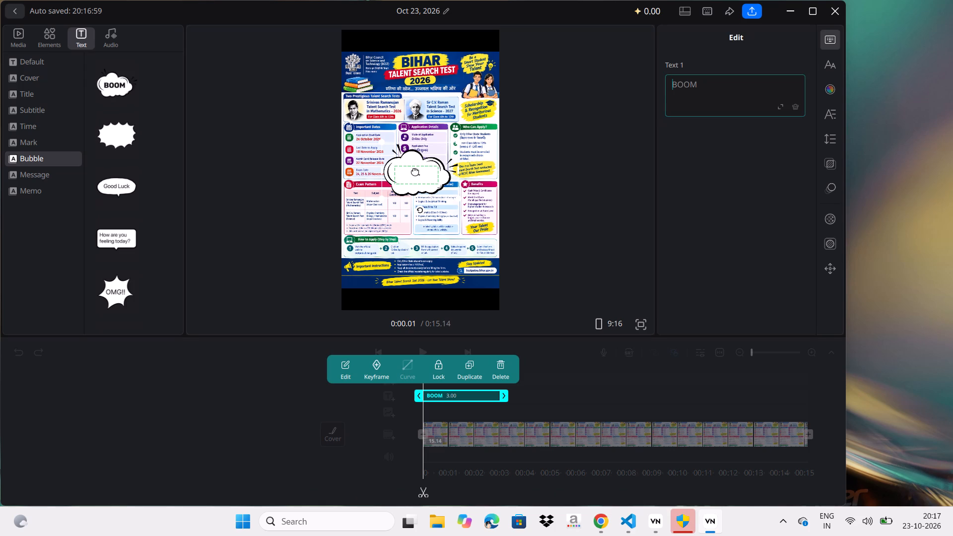
key(shift+f)
text(OL)
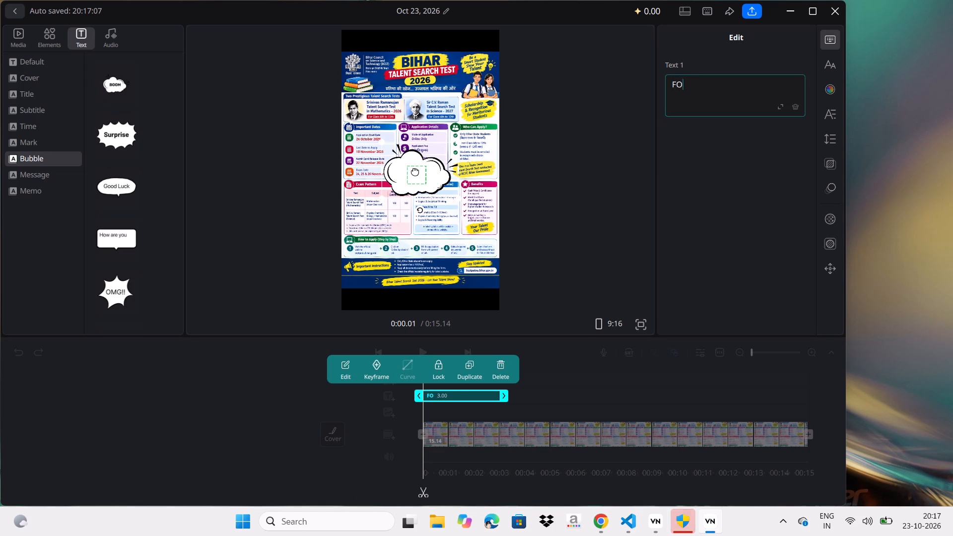
text(LOE)
key(space)
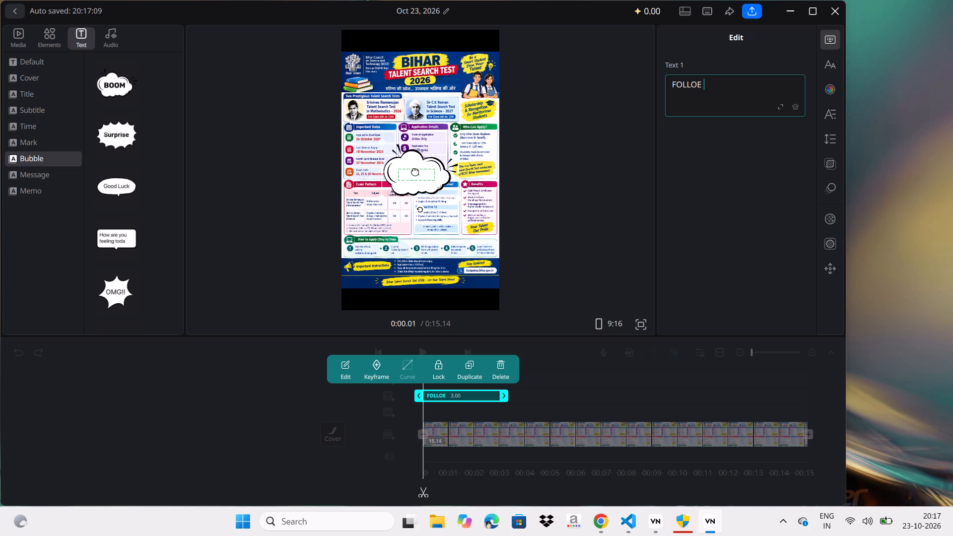
key(shift+BackSpace)
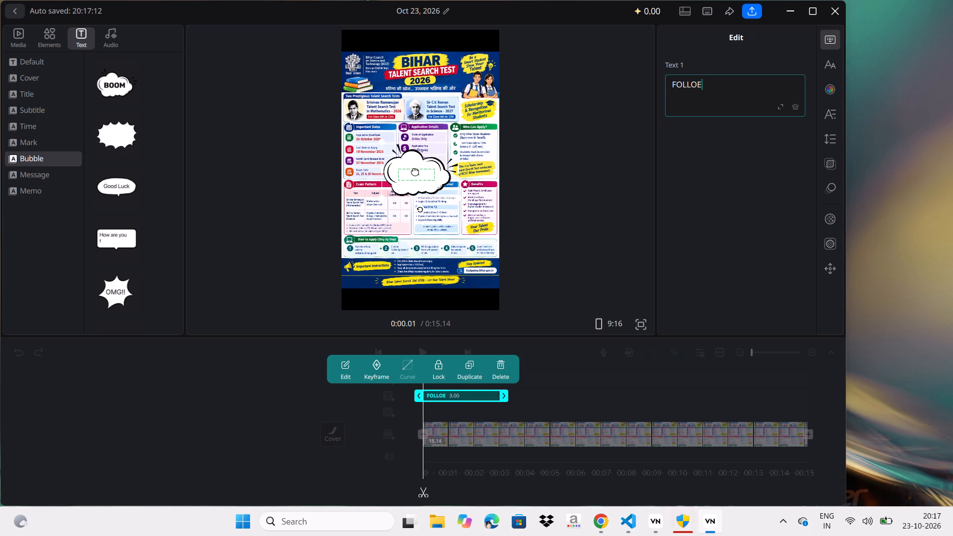
key(shift+BackSpace)
key(shift+w)
key(shift+w)
key(shift+w)
key(shift+w)
key(shift+w)
key(shift+w)
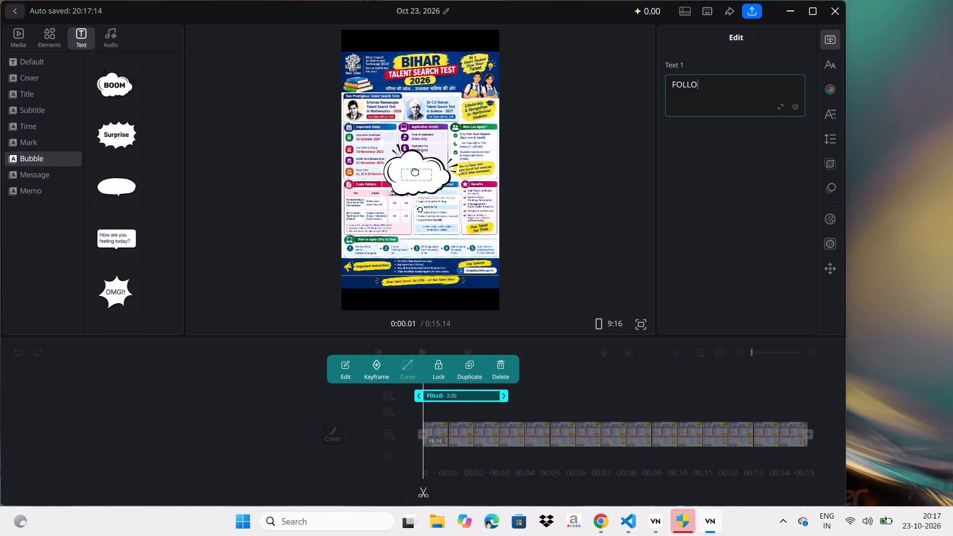
key(shift+BackSpace)
key(shift+BackSpace)
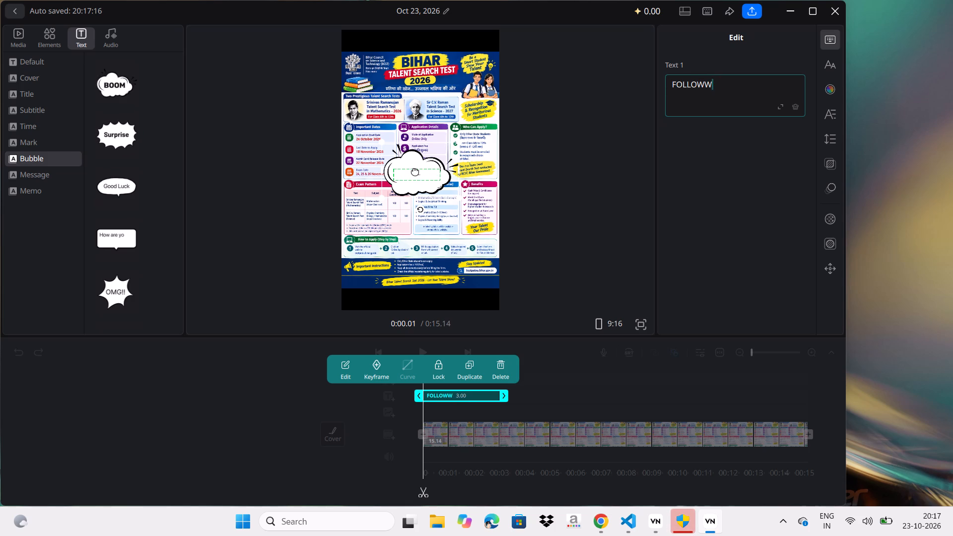
key(shift+space)
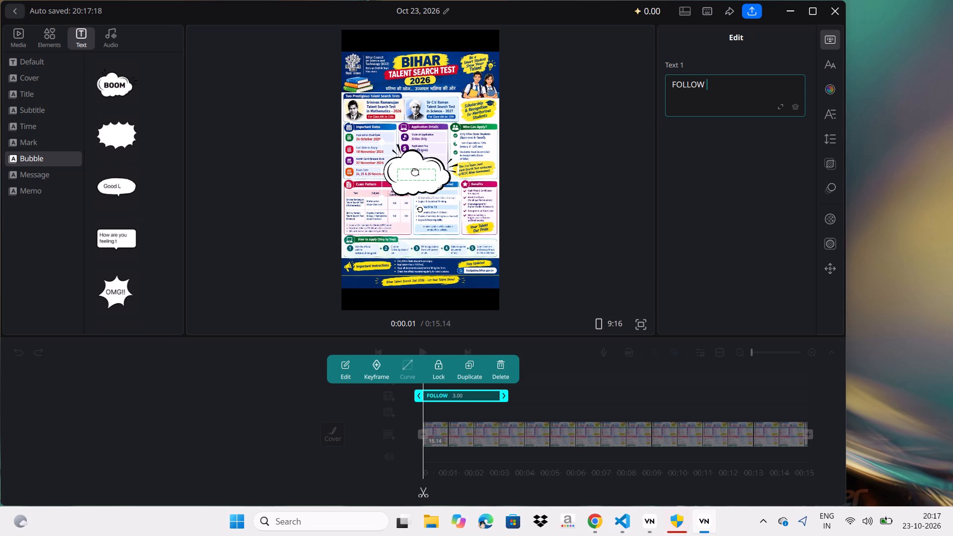
key(shift+ampersand)
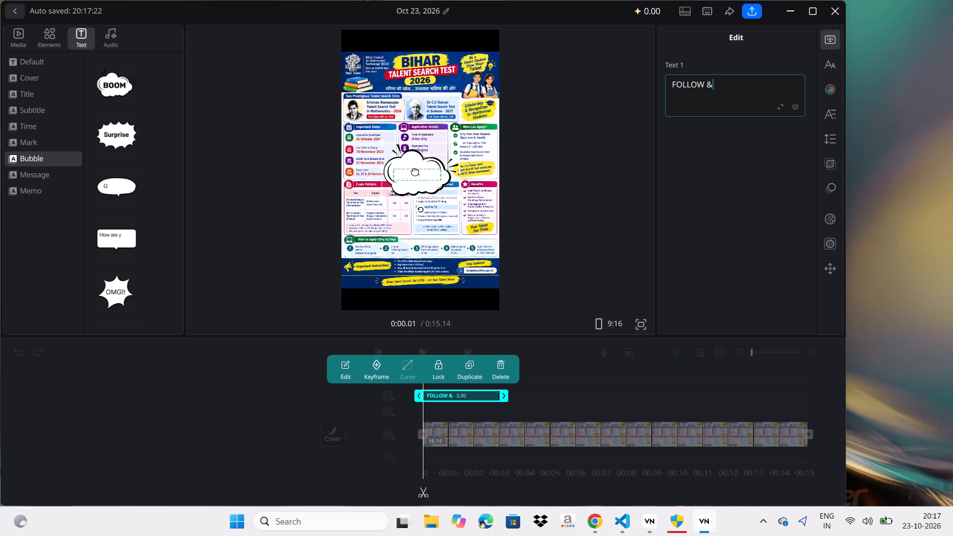
text(SUBS)
text(CRIBE)
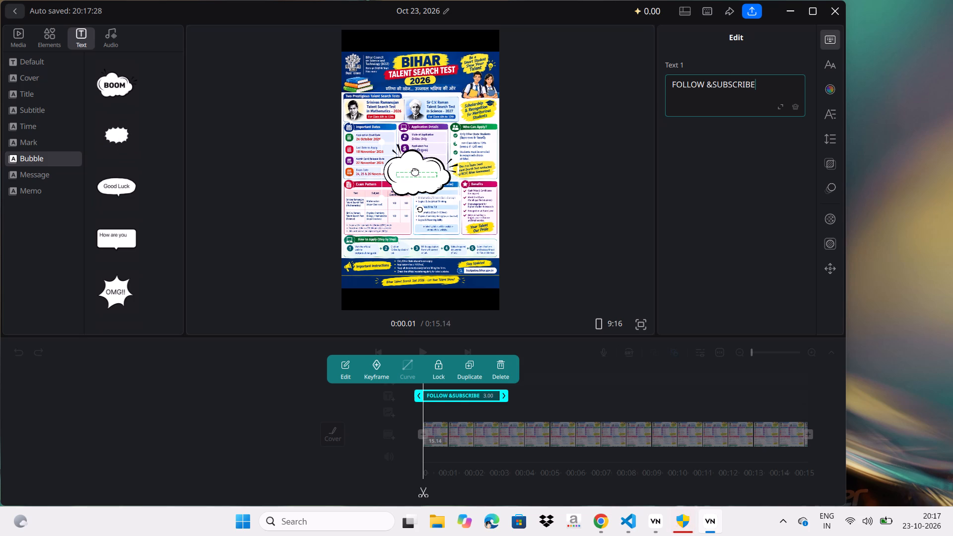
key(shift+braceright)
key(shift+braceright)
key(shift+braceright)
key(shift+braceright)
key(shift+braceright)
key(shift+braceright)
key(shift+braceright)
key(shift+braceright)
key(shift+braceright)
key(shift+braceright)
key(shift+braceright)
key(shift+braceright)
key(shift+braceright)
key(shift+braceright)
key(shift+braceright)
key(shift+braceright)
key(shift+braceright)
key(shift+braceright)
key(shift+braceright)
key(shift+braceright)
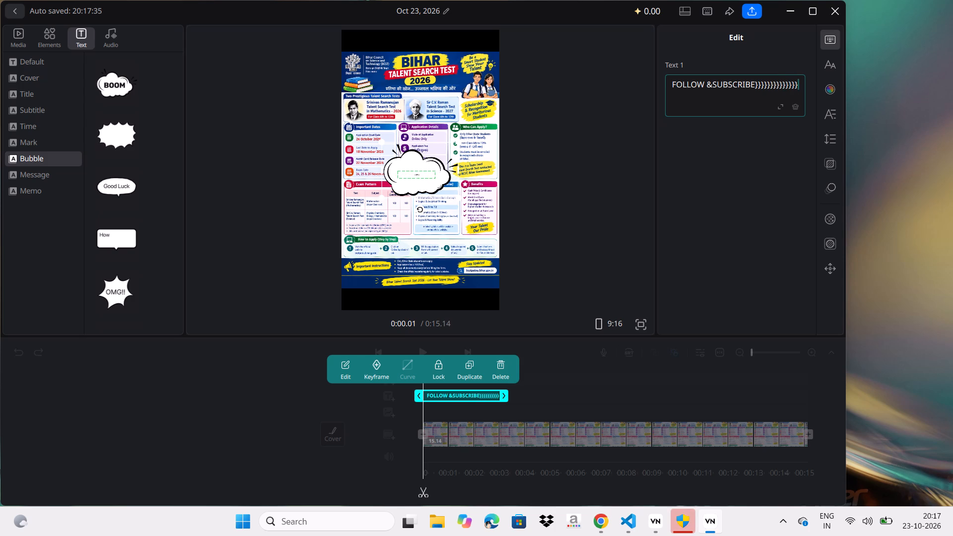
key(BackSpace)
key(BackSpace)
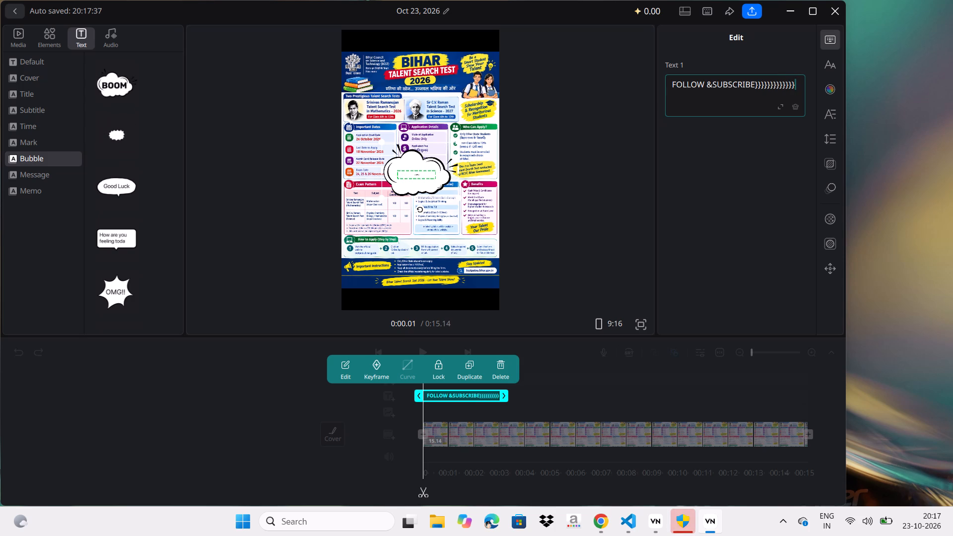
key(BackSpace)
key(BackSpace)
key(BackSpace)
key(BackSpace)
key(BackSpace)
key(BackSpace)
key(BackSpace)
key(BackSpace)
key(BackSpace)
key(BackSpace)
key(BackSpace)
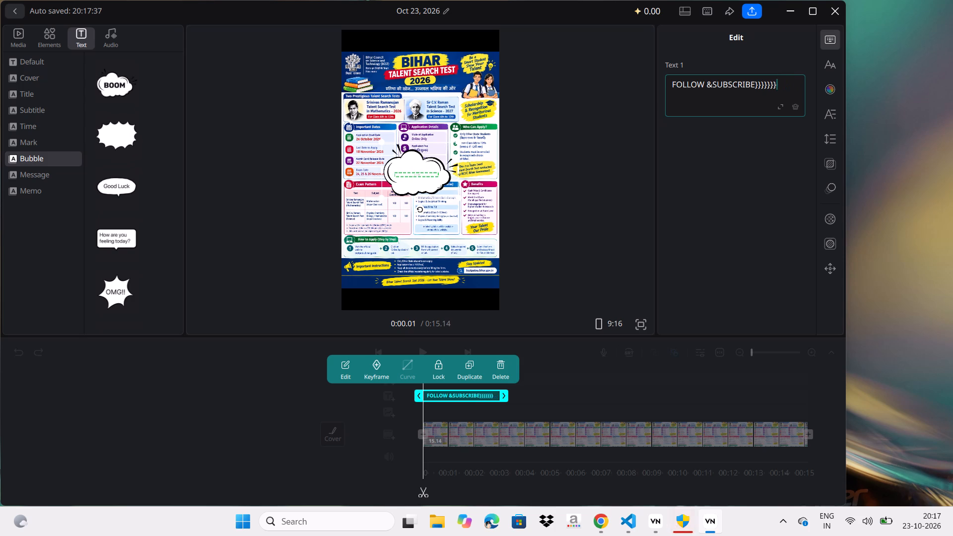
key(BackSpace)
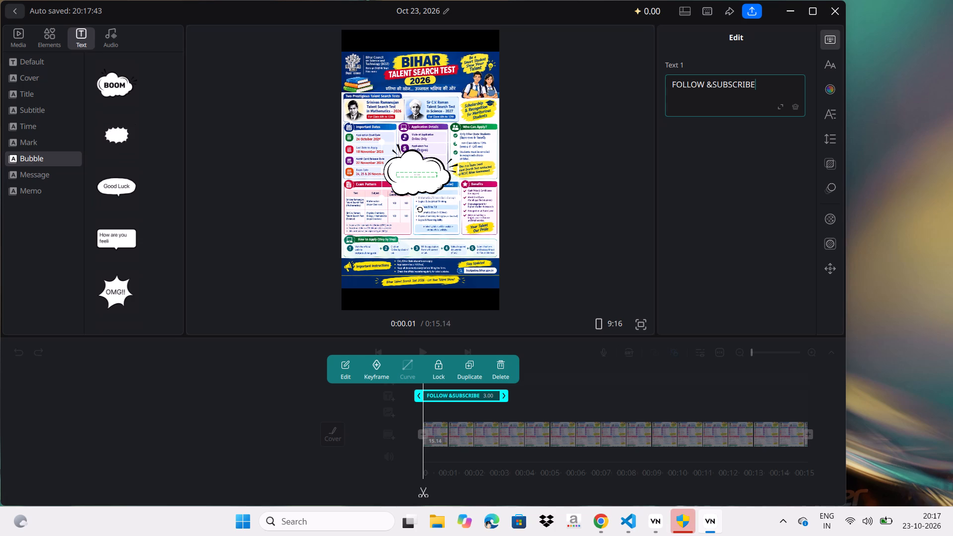
Insert a space after the ampersand so the bubble text reads "FOLLOW & SUBSCRIBE".
click(711, 83)
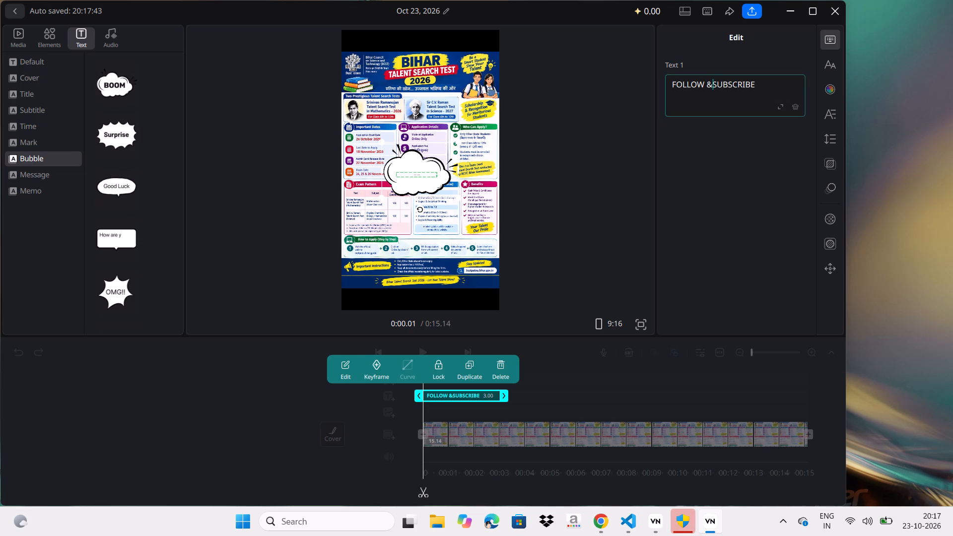
key(space)
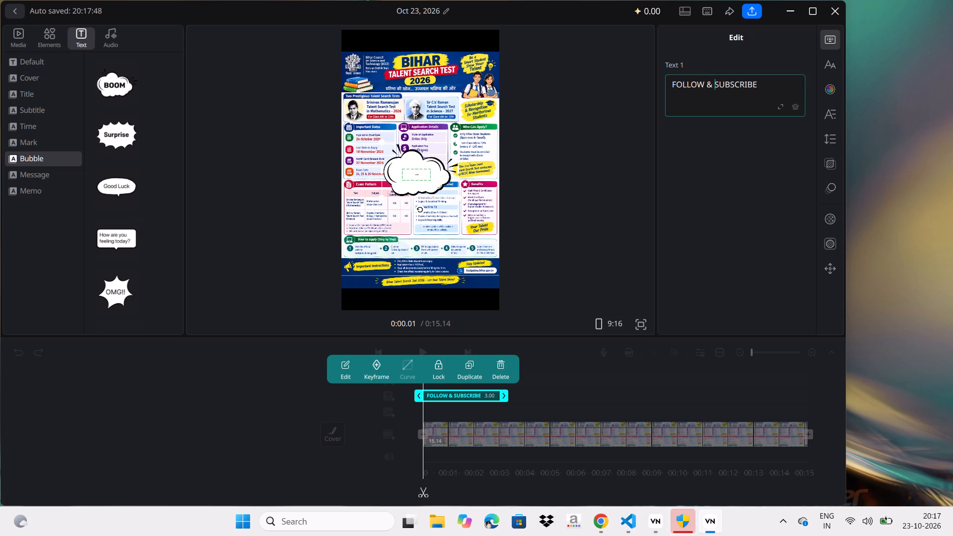
click(764, 80)
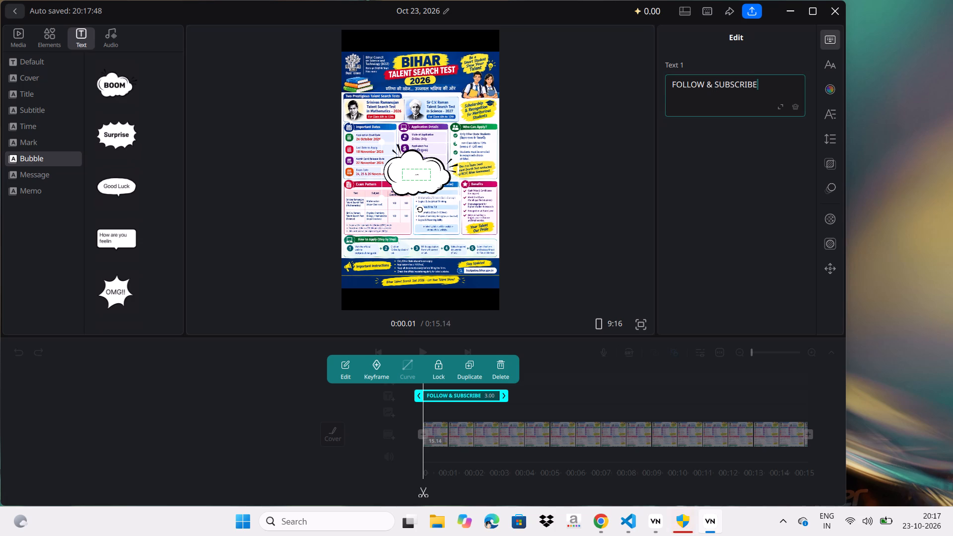
key(r)
key(BackSpace)
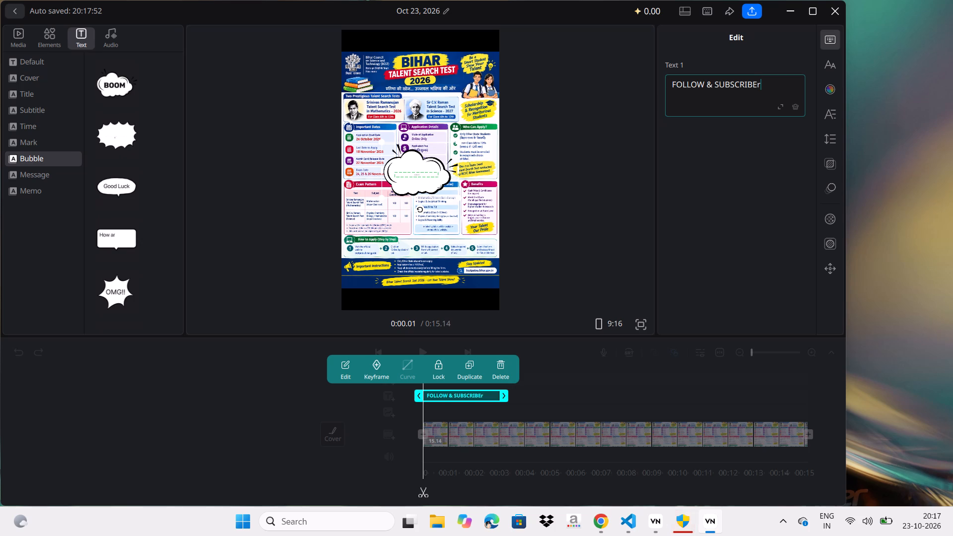
Extend the bubble's text so it reads "FOLLOW & SUBSCRIBER THIS PAGE".
key(shift+r)
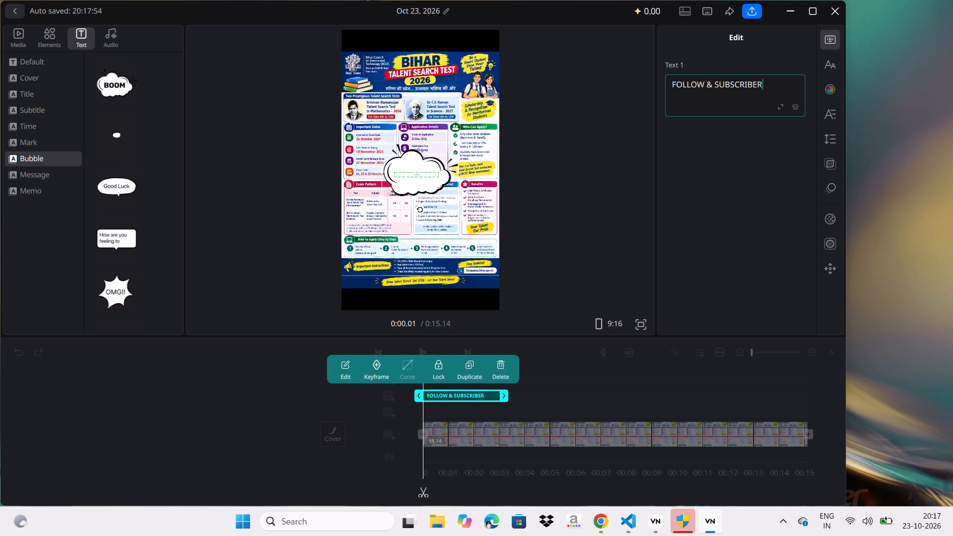
key(space)
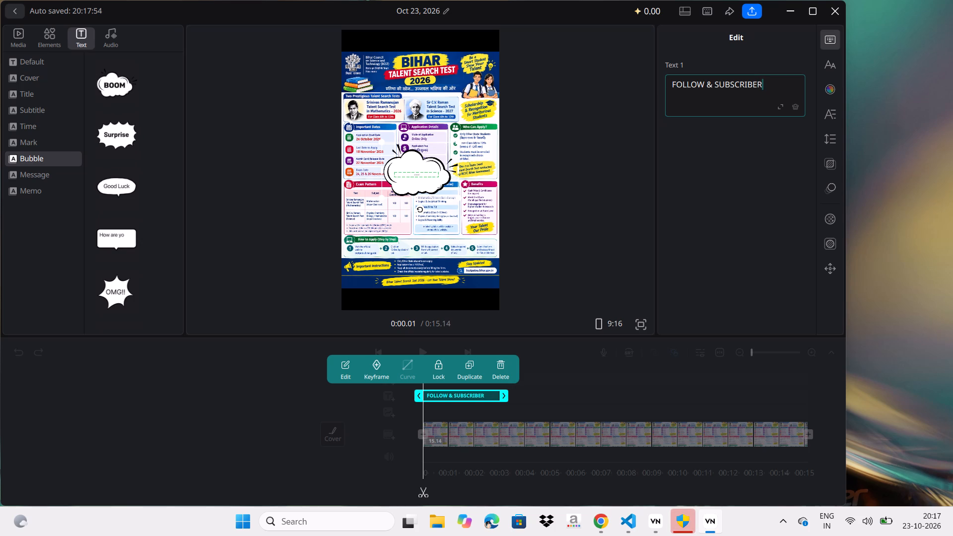
text(THIS)
key(space)
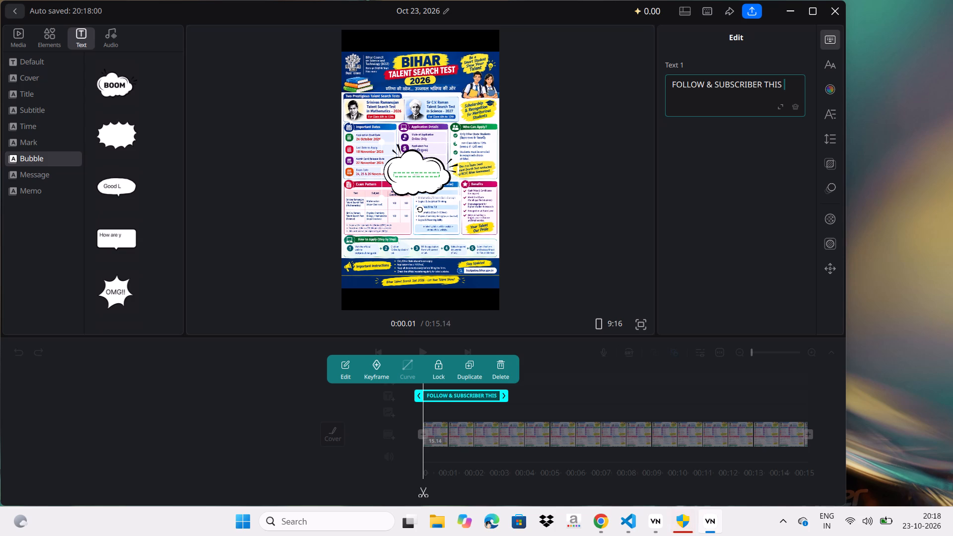
text(PA)
text(GE)
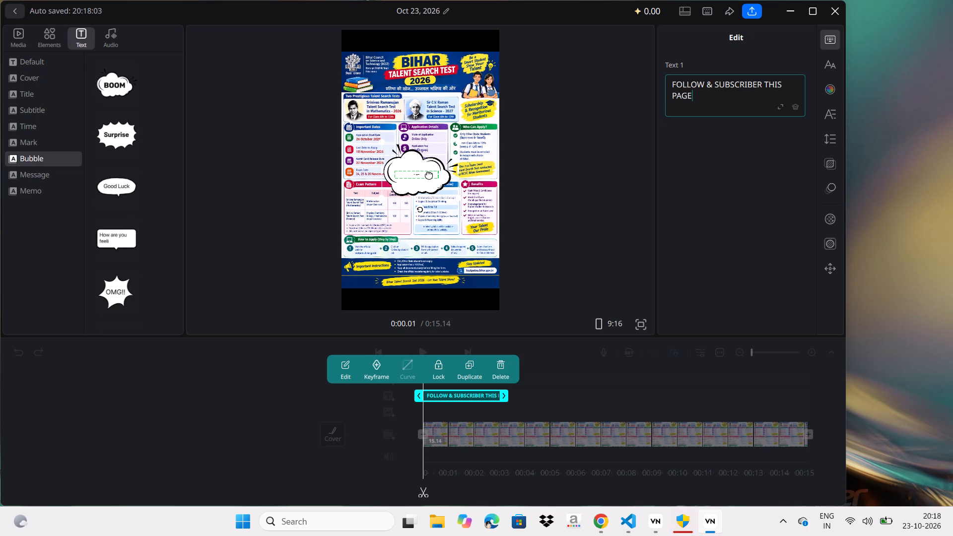
Apply the colour style with white text on a black background to the bubble text.
click(828, 59)
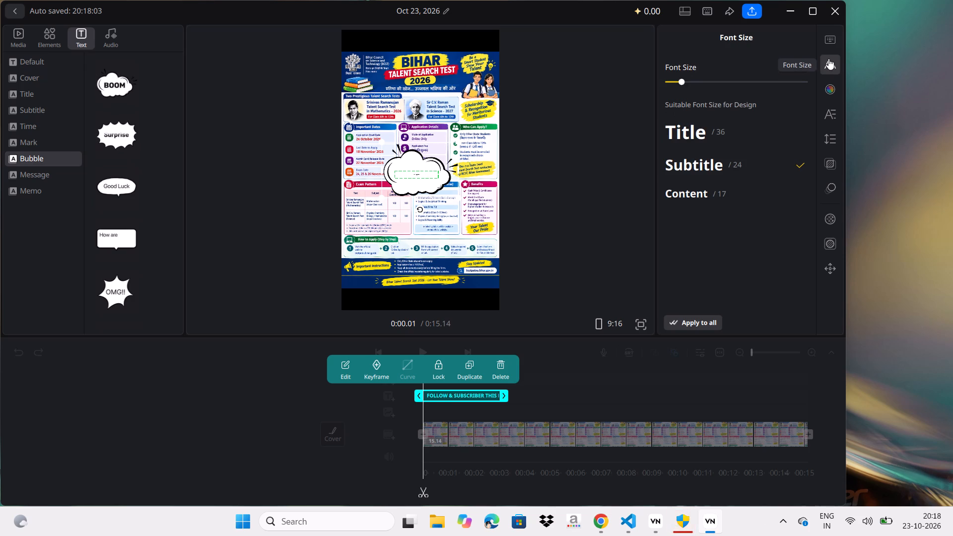
click(835, 88)
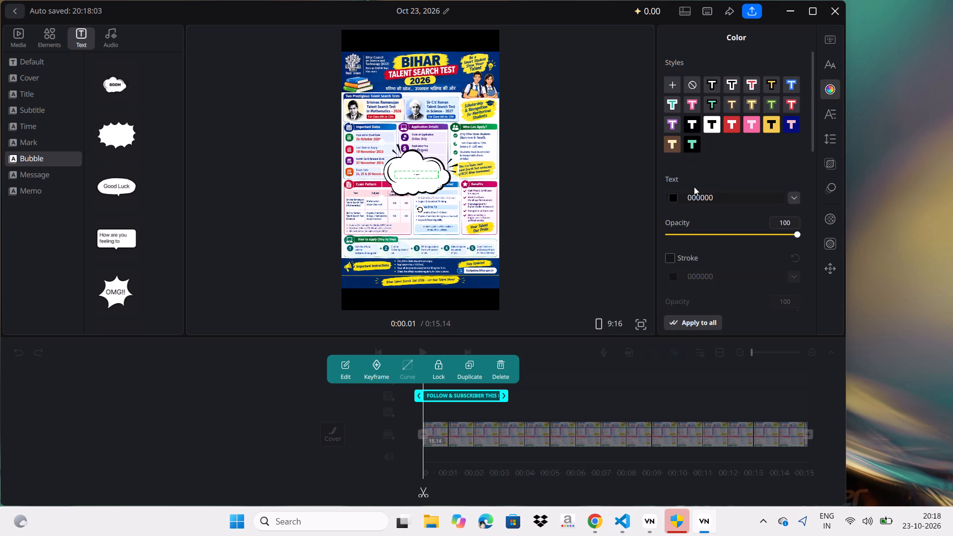
click(708, 129)
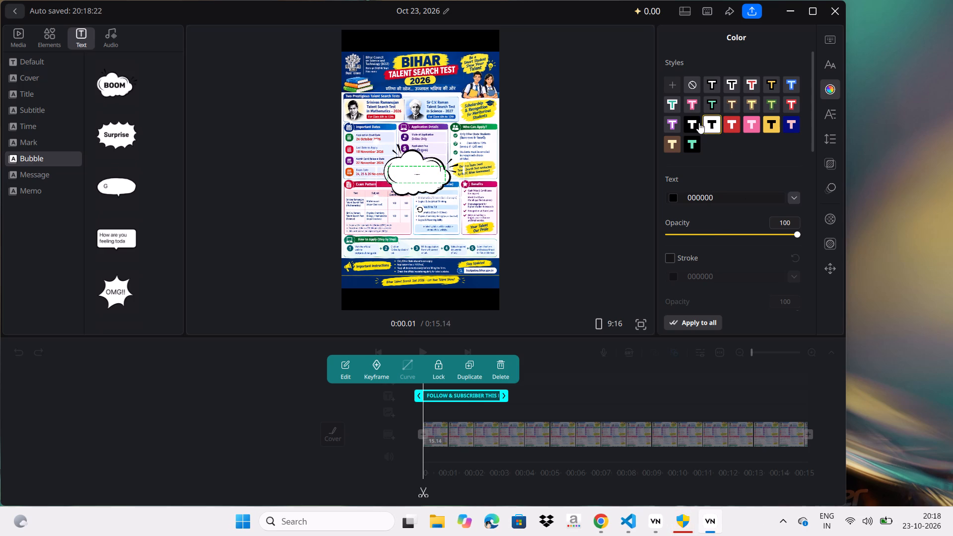
click(694, 119)
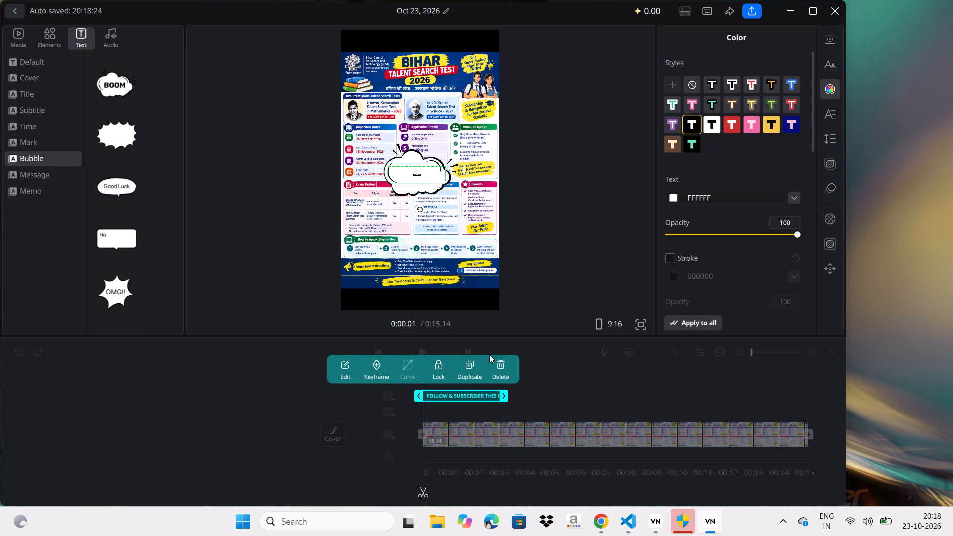
Deselect the bubble clip and play the video from the start to preview the restyled text.
click(502, 397)
click(502, 397)
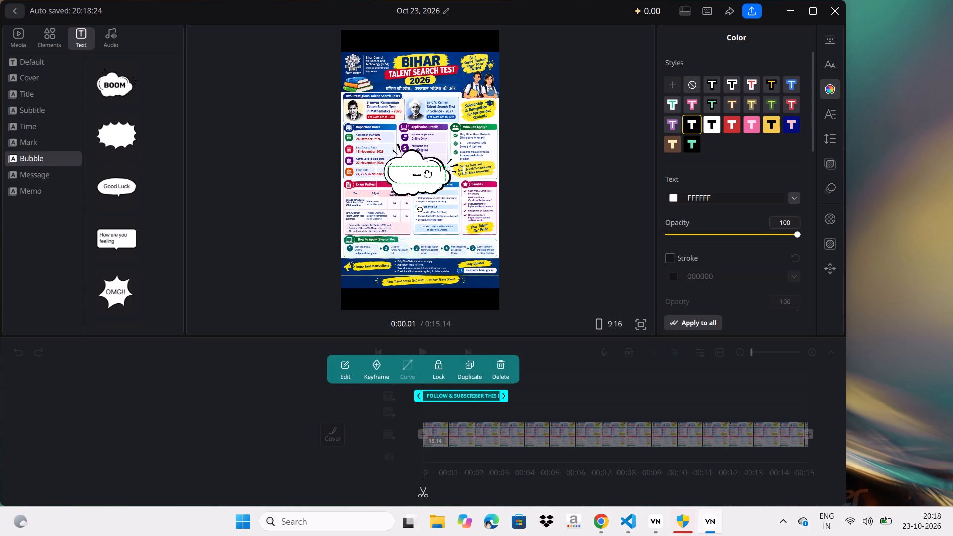
click(419, 345)
click(420, 350)
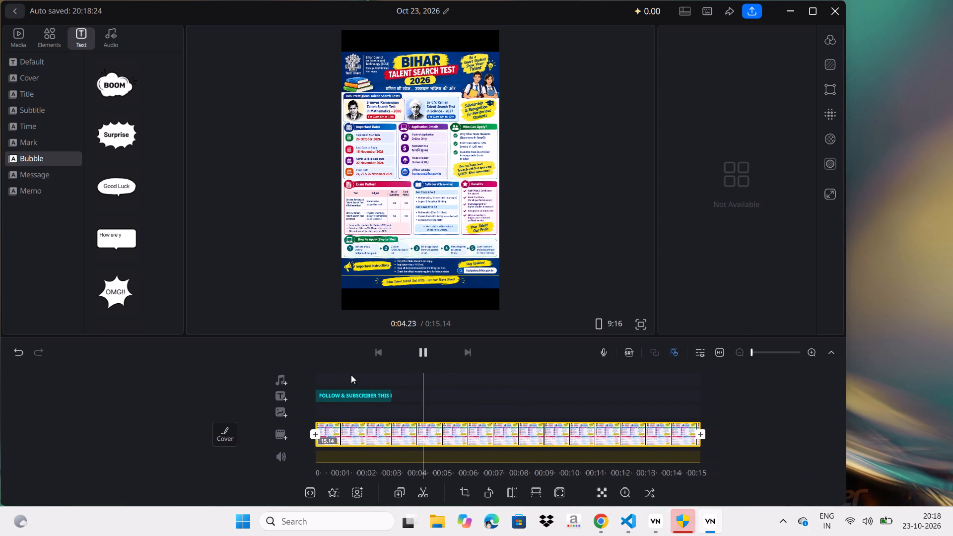
Extend the end of the bubble text clip to about 15.13 seconds, matching the infographic clip.
click(355, 400)
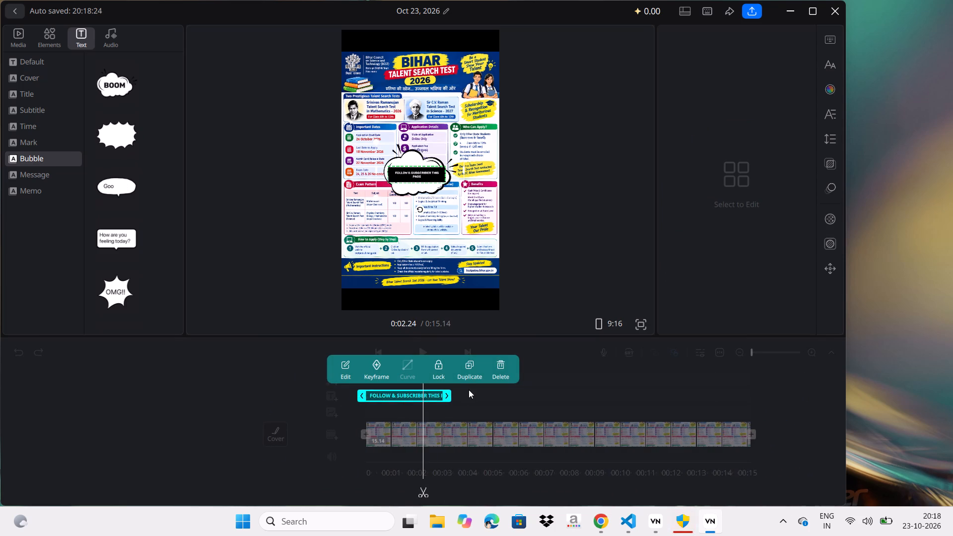
drag(448, 394, 685, 414)
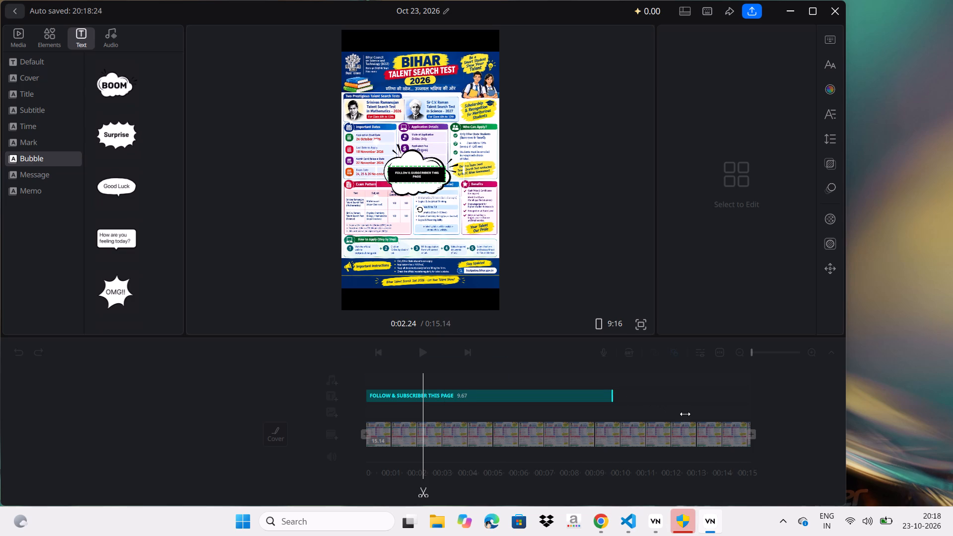
drag(685, 414, 699, 414)
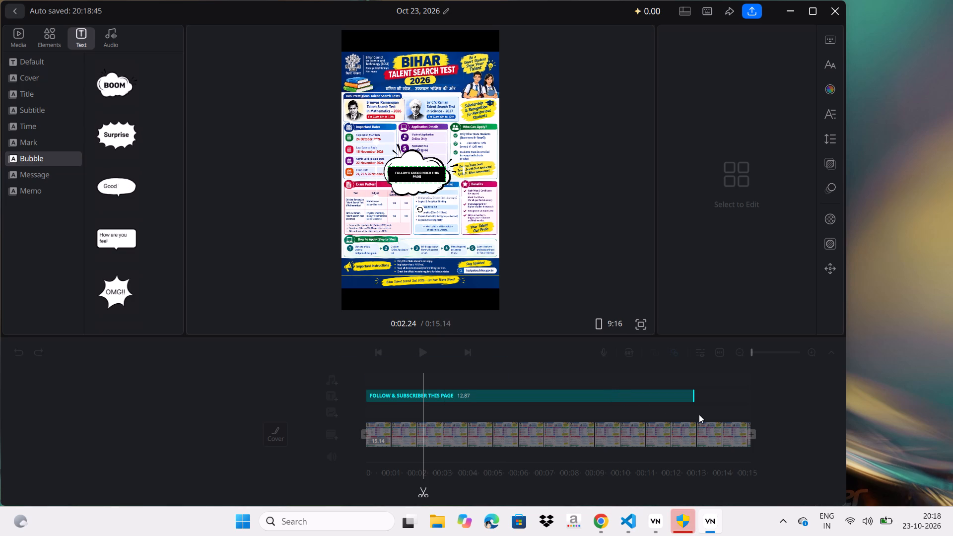
drag(699, 414, 722, 426)
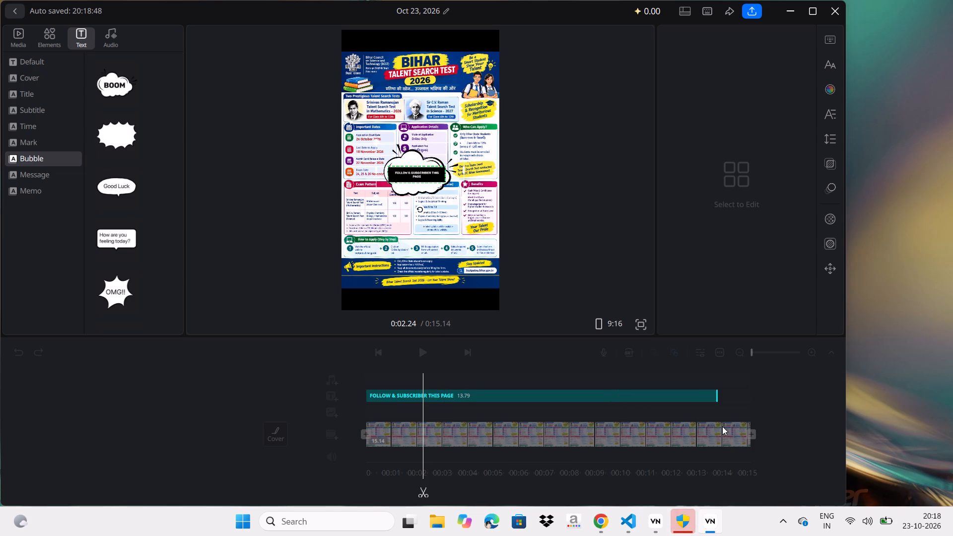
drag(722, 426, 749, 425)
drag(749, 425, 749, 419)
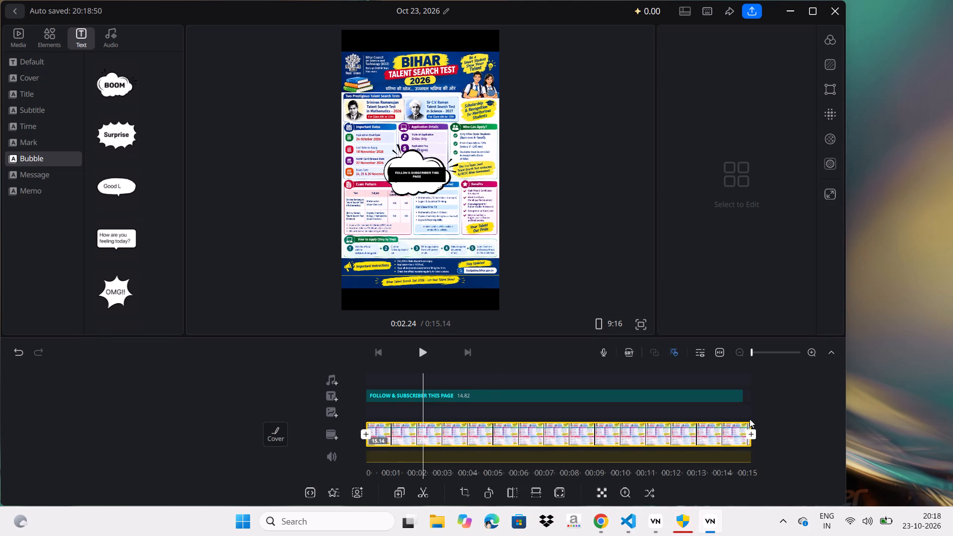
click(723, 390)
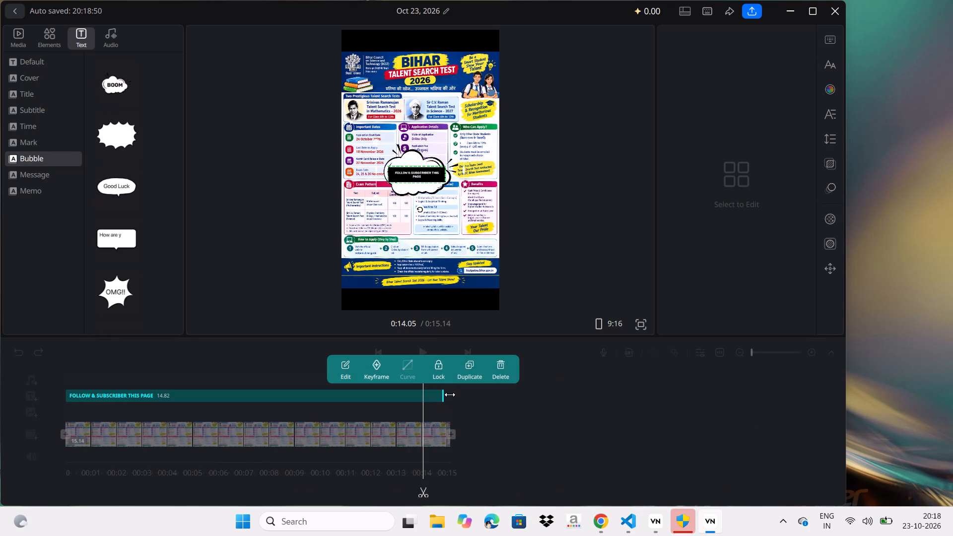
drag(448, 395, 455, 402)
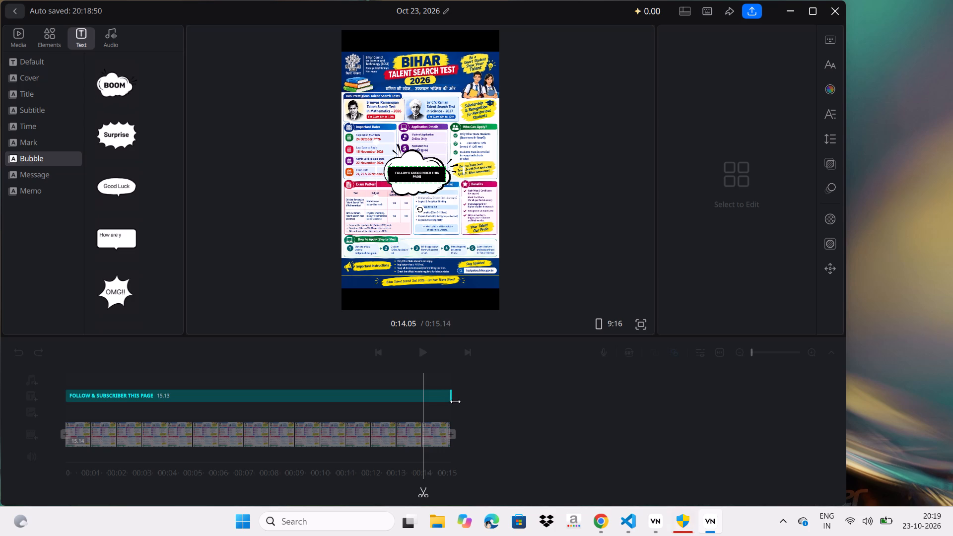
drag(455, 402, 455, 402)
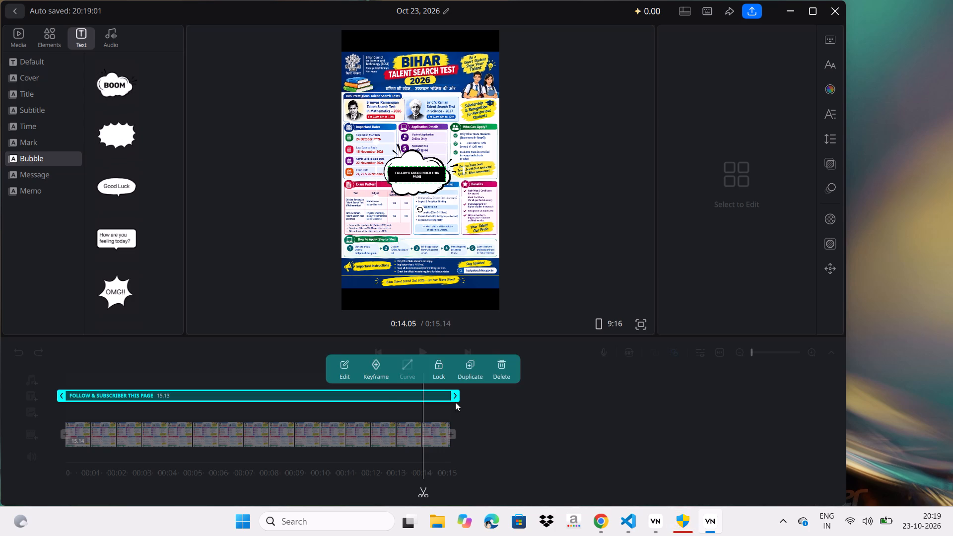
Return near the start, deselect the bubble clip and play the video to check the bubble over its extended duration.
scroll(270, 407, right, 11)
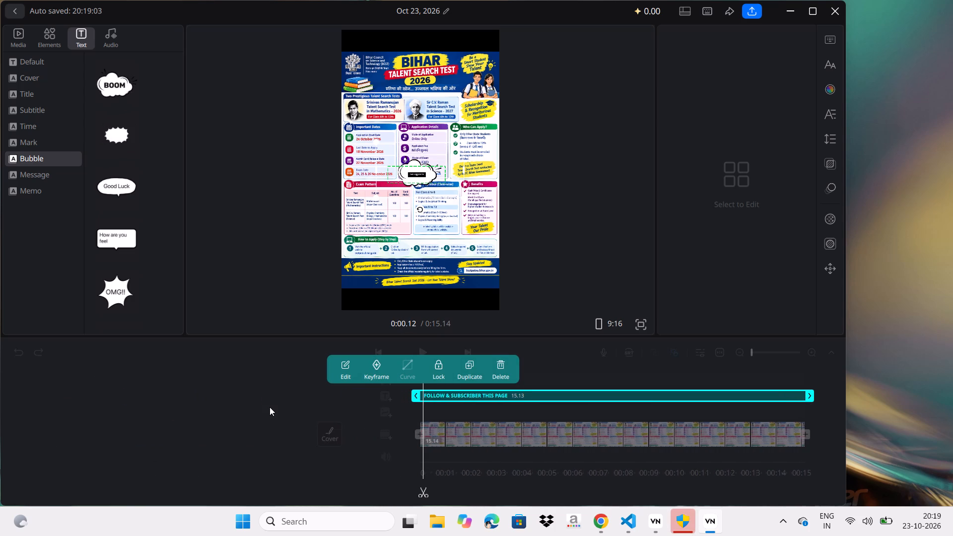
click(533, 413)
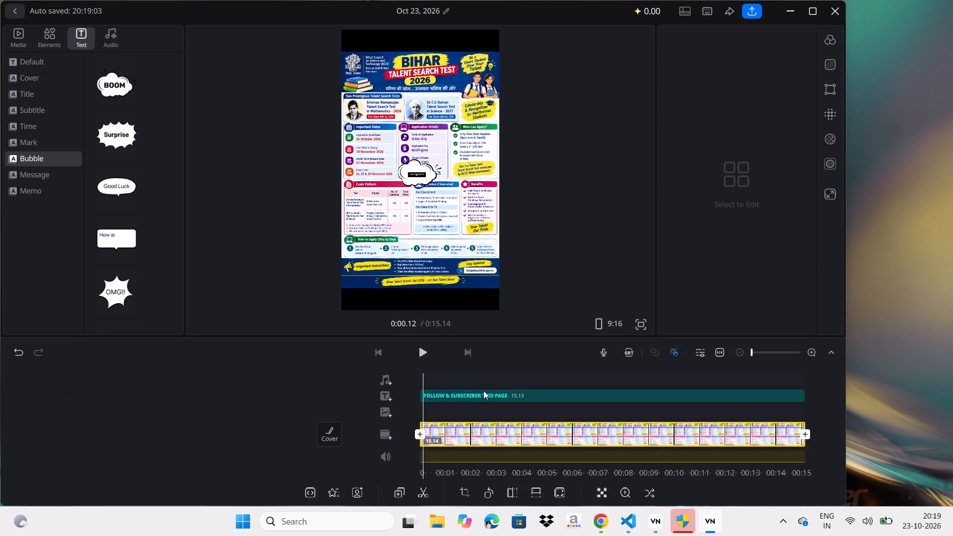
click(421, 346)
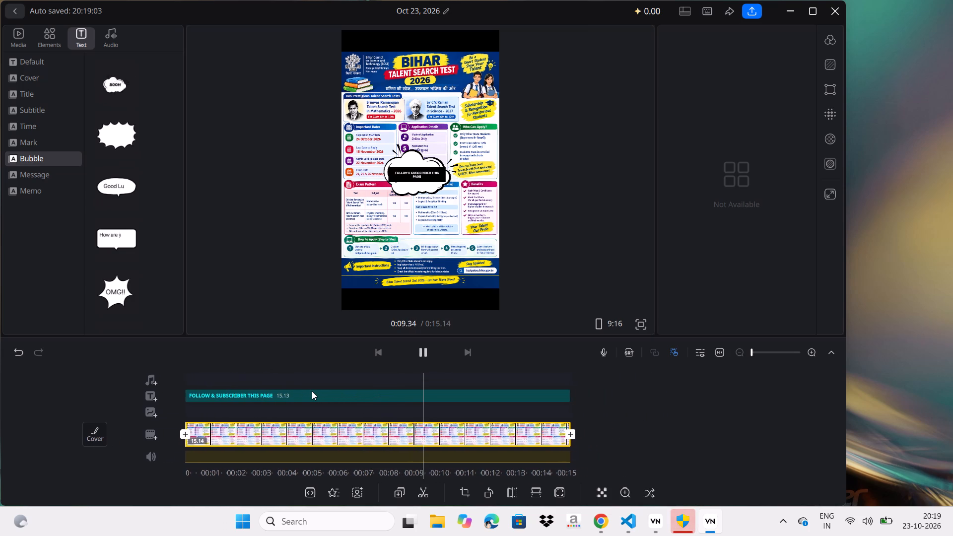
Move the speech bubble from the middle of the infographic to the top-left corner of the video frame.
scroll(312, 391, right, 11)
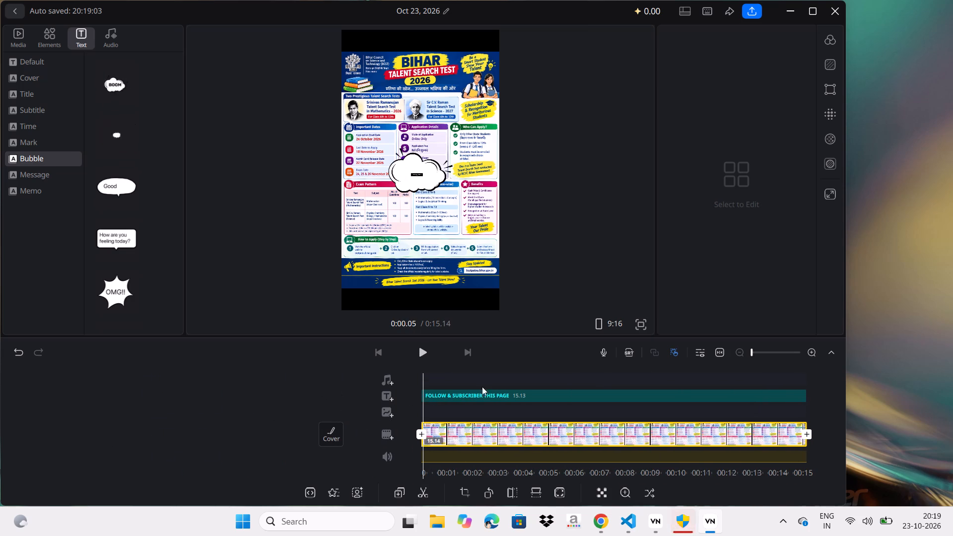
click(471, 390)
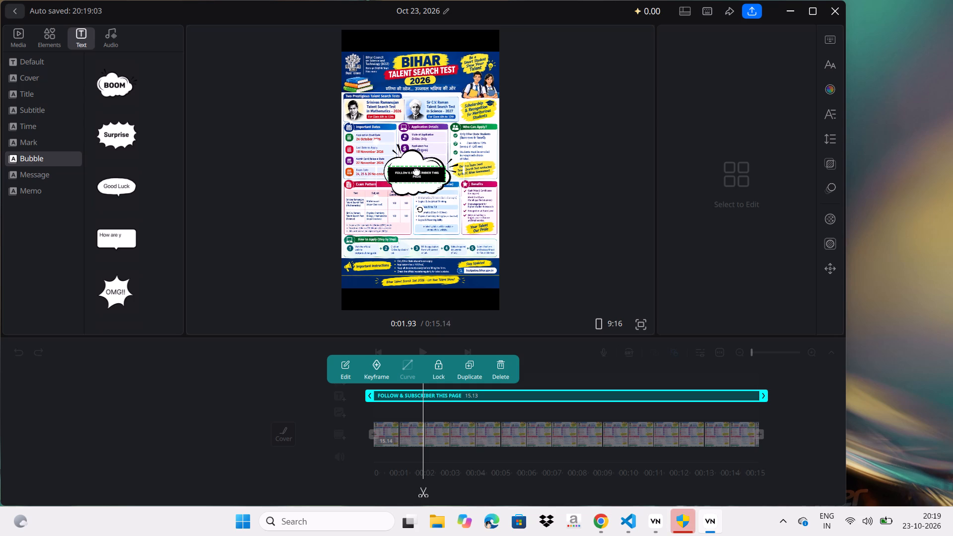
drag(416, 171, 394, 93)
drag(394, 93, 374, 67)
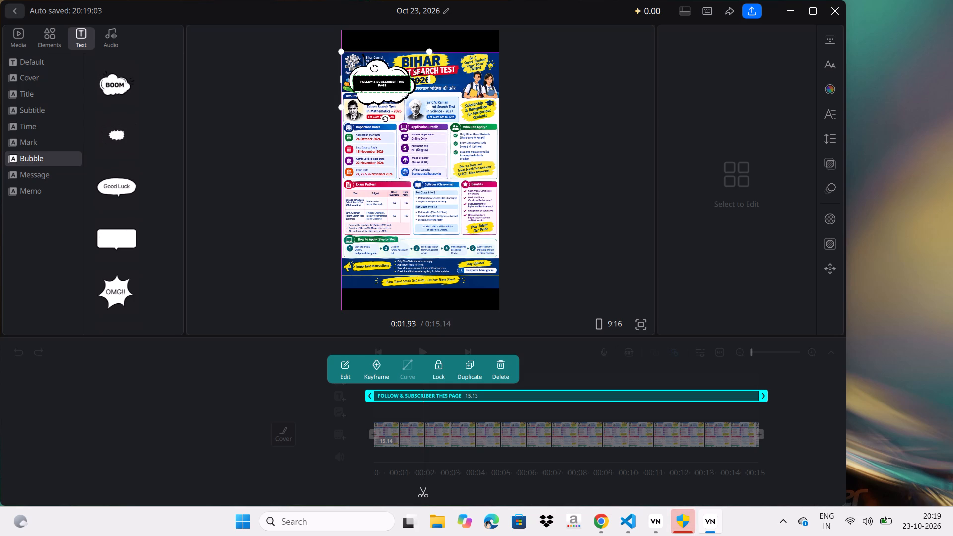
drag(374, 67, 352, 28)
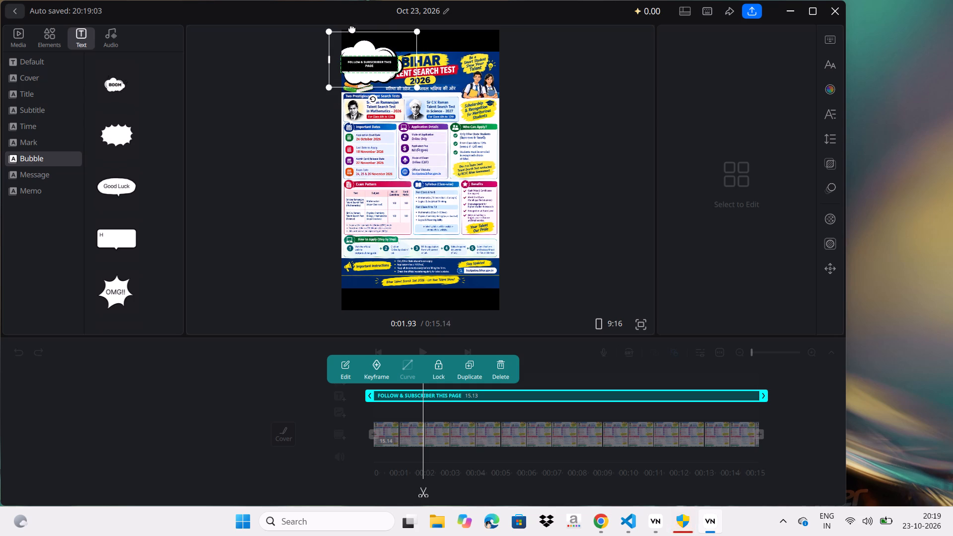
drag(352, 28, 362, 39)
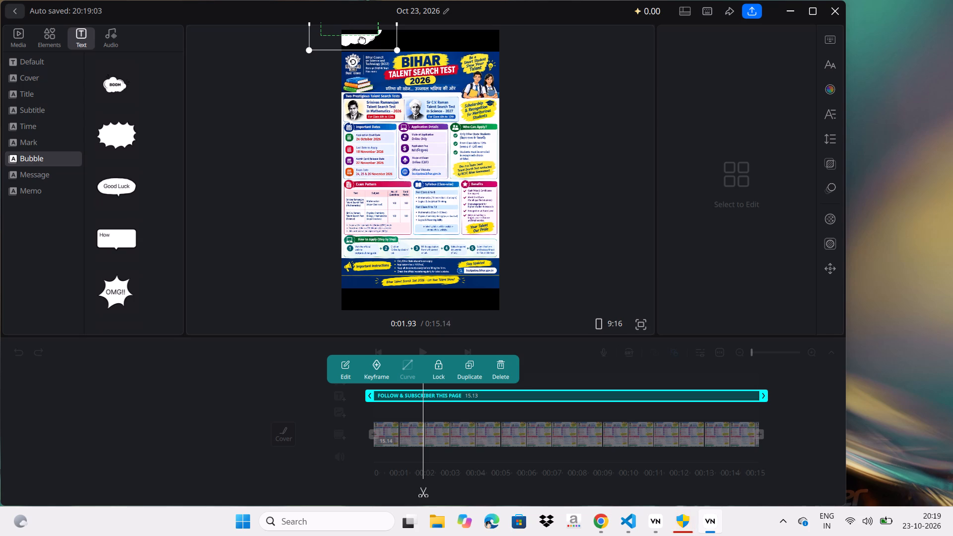
drag(362, 39, 380, 34)
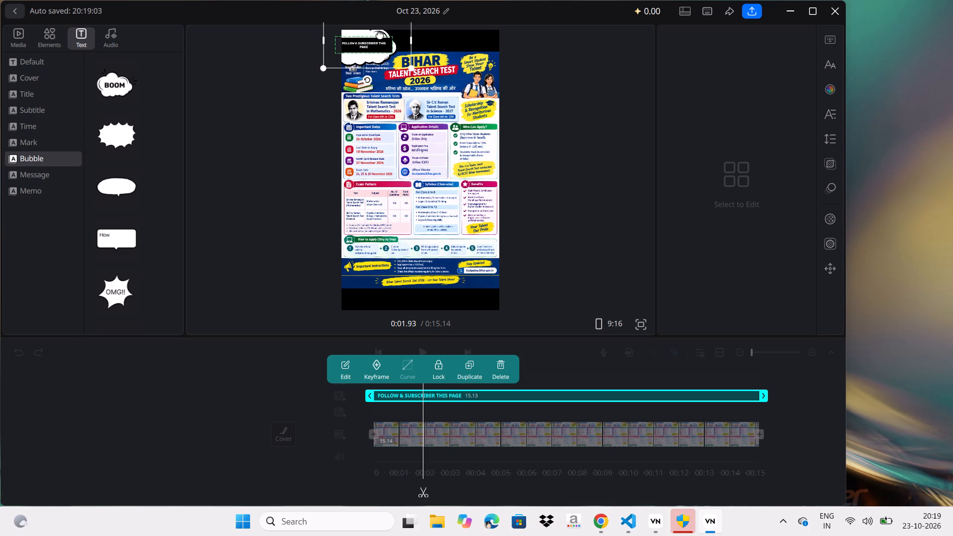
drag(380, 34, 370, 34)
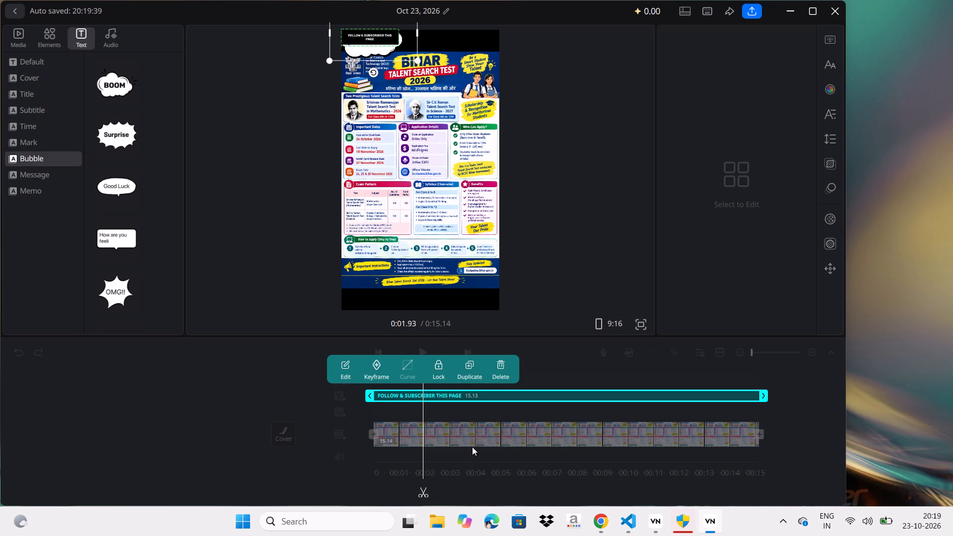
Add a keyframe to the bubble text clip at its start, at 0:00.01.
scroll(472, 447, right, 11)
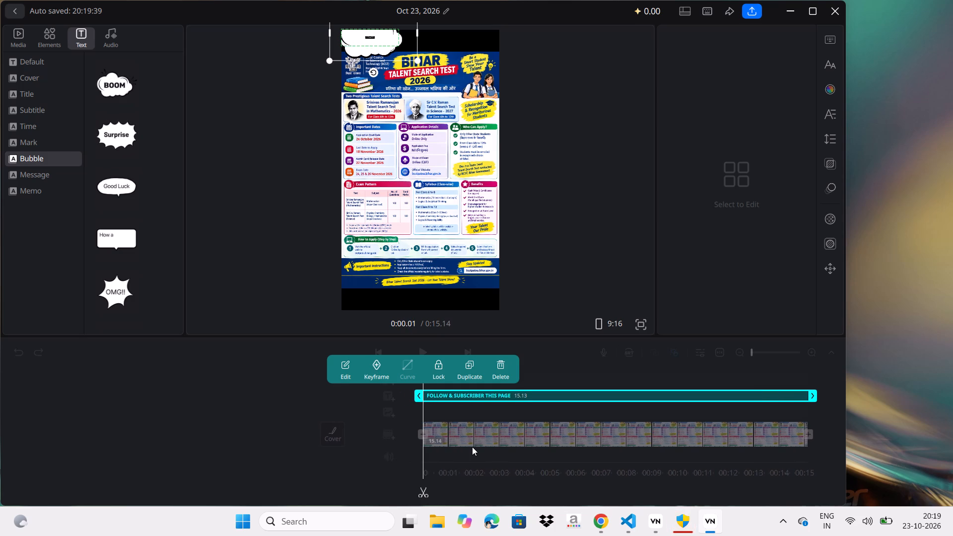
click(373, 369)
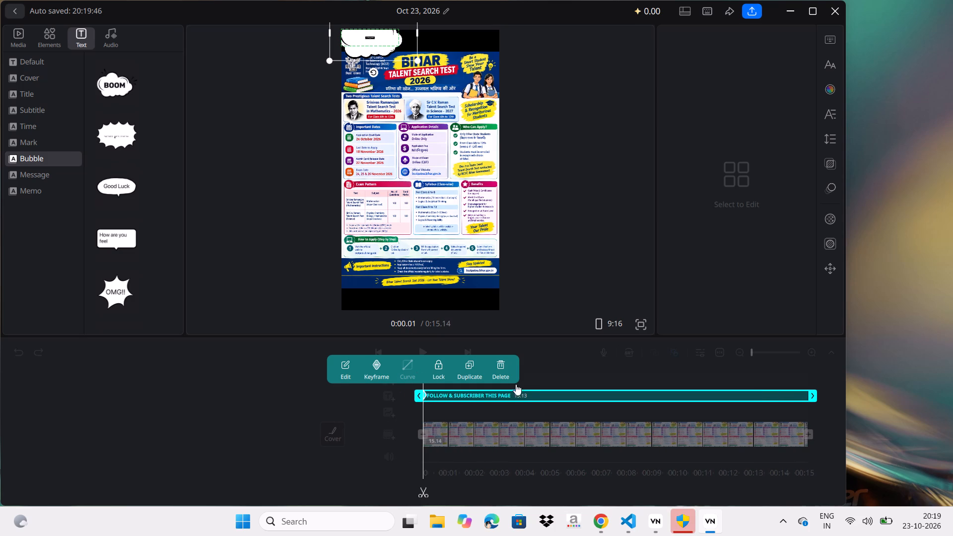
At 0:08.90, keyframe the speech bubble down to the bottom-left corner of the video frame.
scroll(532, 399, left, 9)
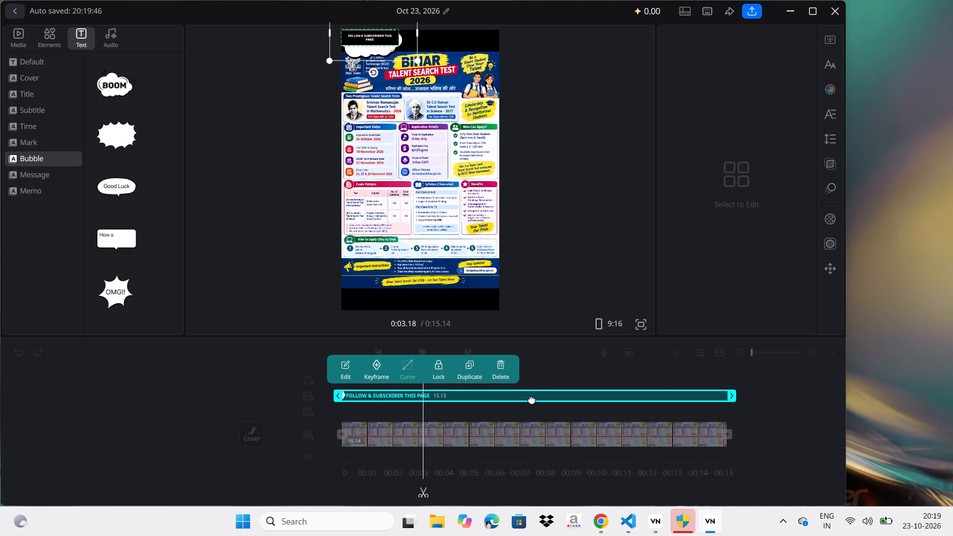
scroll(532, 399, left, 10)
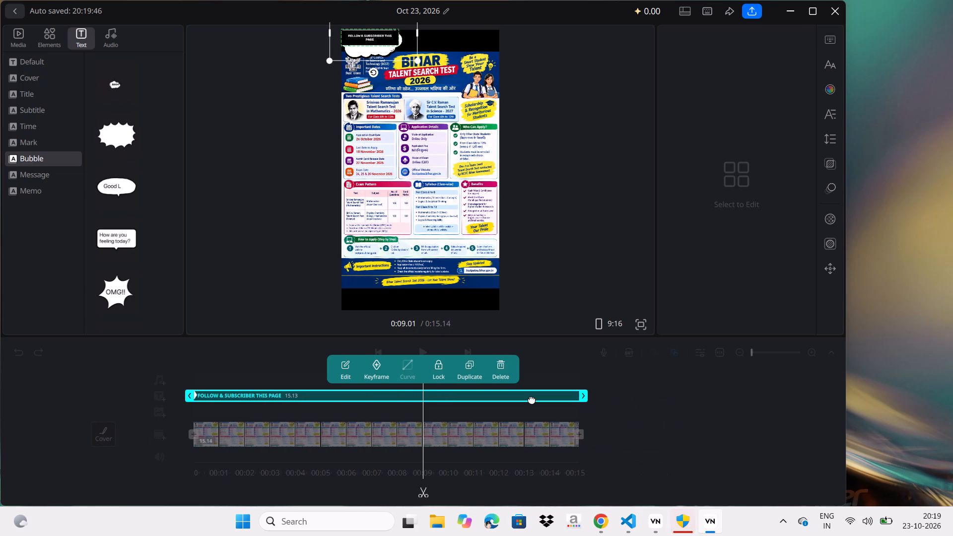
scroll(532, 399, right, 1)
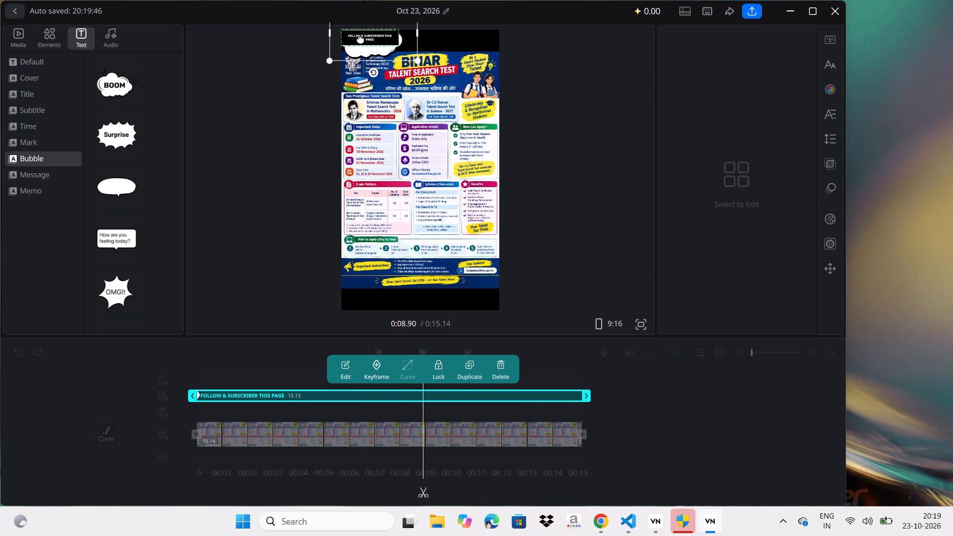
drag(360, 39, 375, 107)
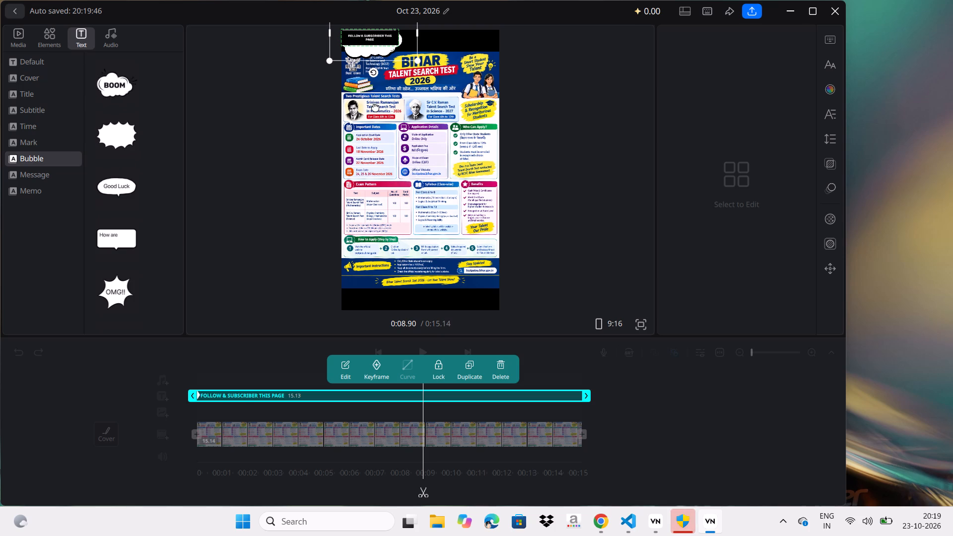
drag(375, 107, 374, 143)
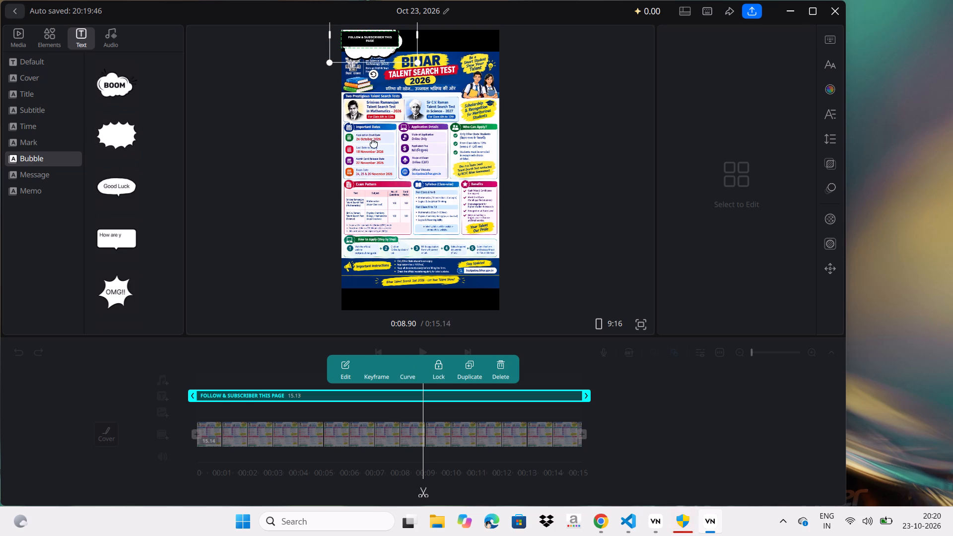
drag(374, 143, 363, 194)
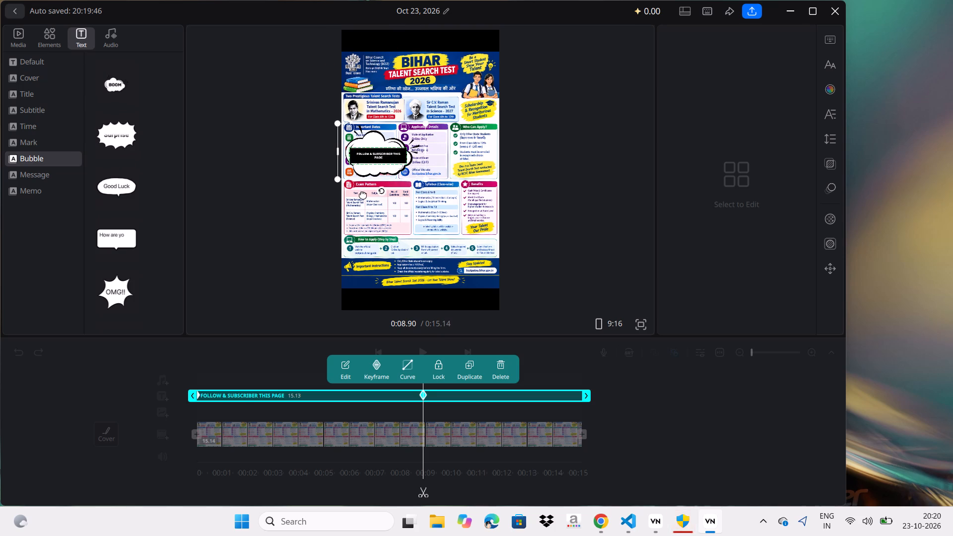
drag(363, 194, 354, 227)
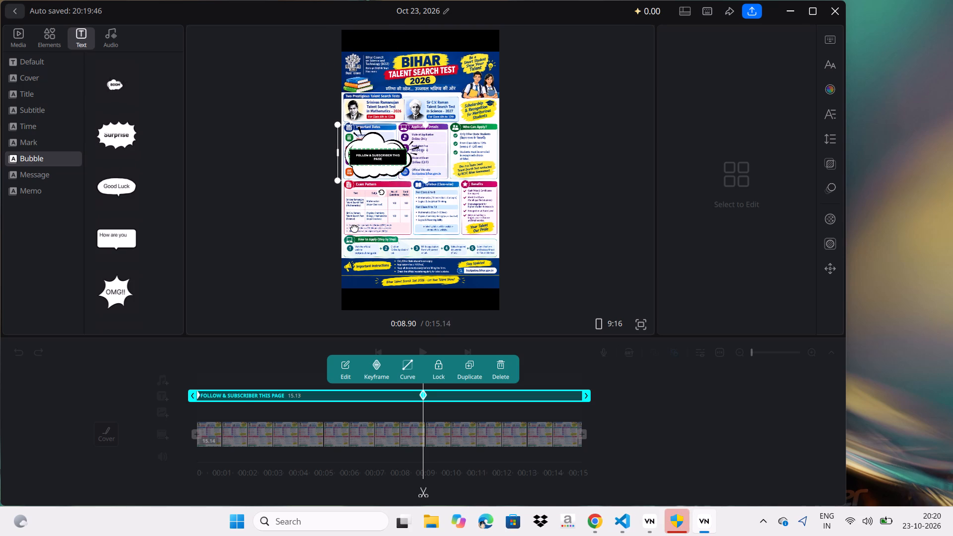
drag(354, 227, 357, 275)
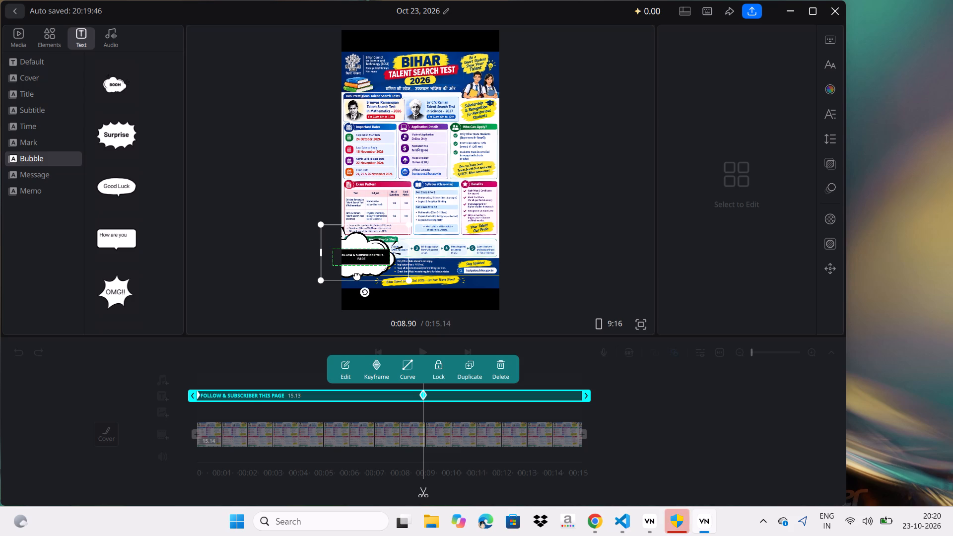
drag(357, 275, 359, 280)
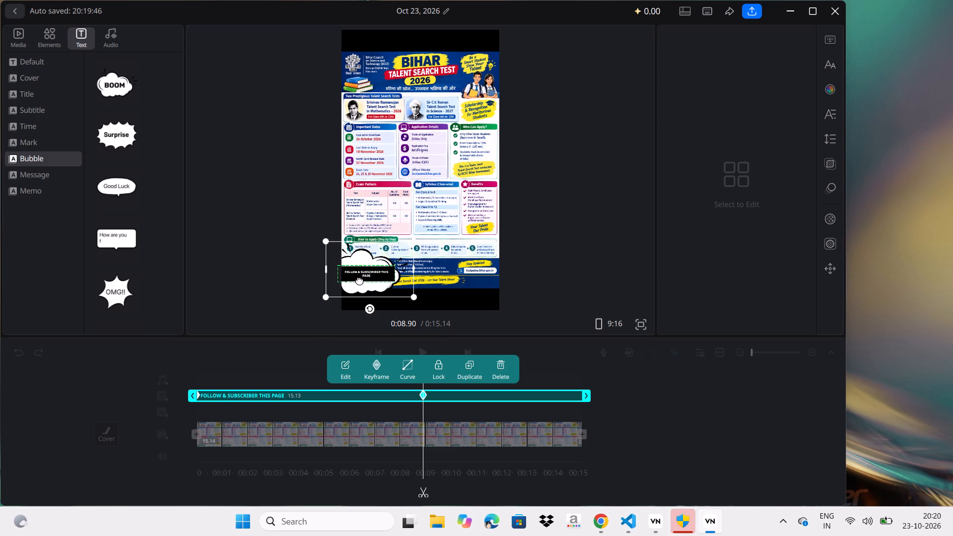
drag(359, 280, 361, 292)
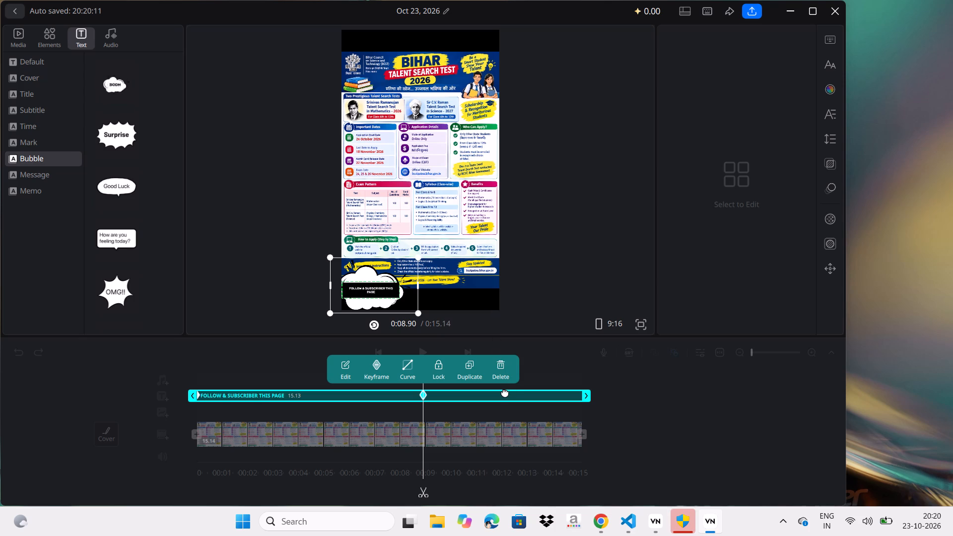
At 0:15.00, keyframe the speech bubble across to the bottom-right of the video frame, mostly beyond its right edge.
scroll(505, 392, left, 8)
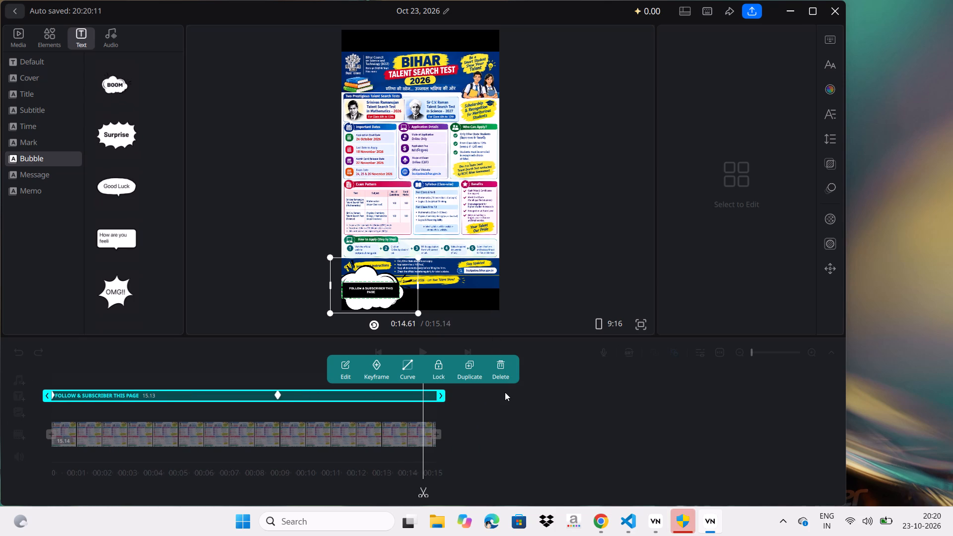
scroll(505, 392, left, 3)
scroll(464, 354, left, 1)
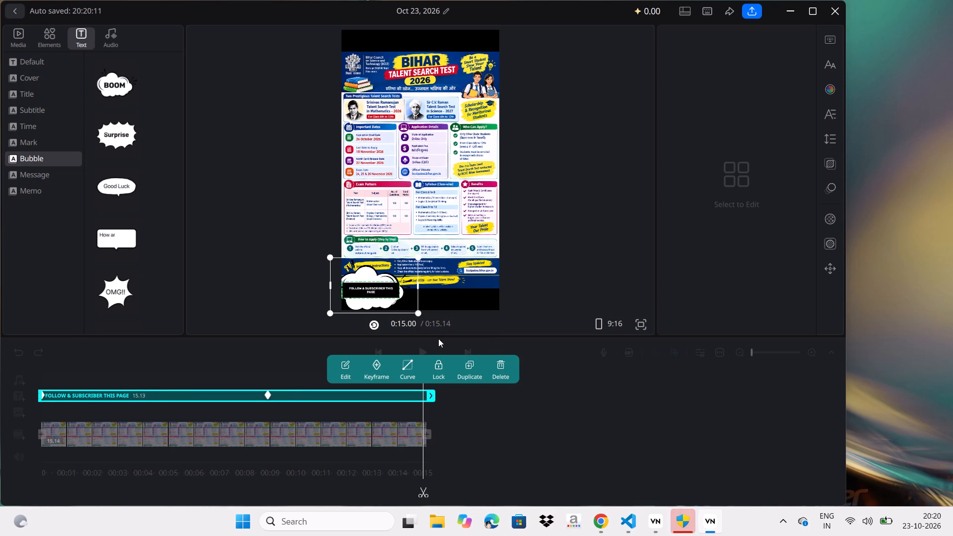
drag(391, 291, 591, 266)
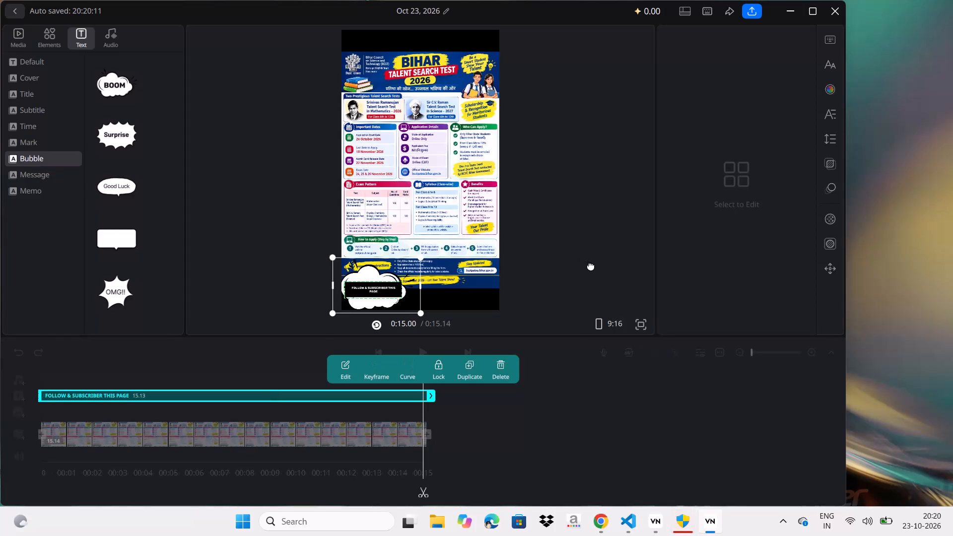
drag(591, 266, 630, 288)
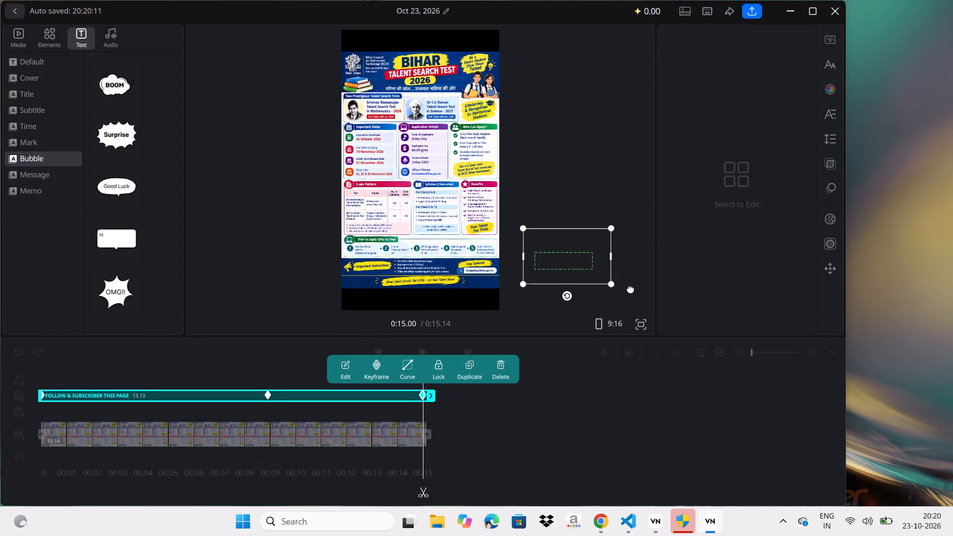
drag(630, 288, 593, 301)
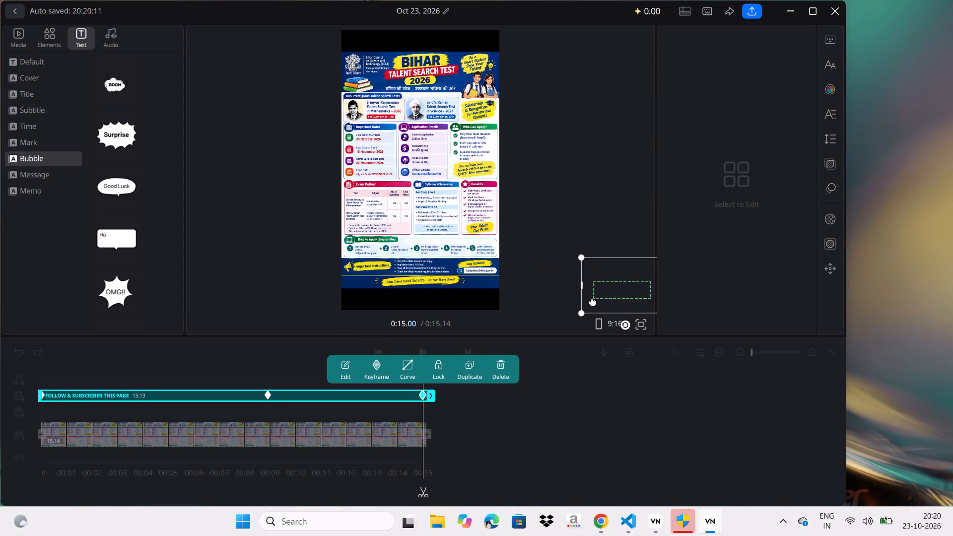
drag(593, 301, 543, 286)
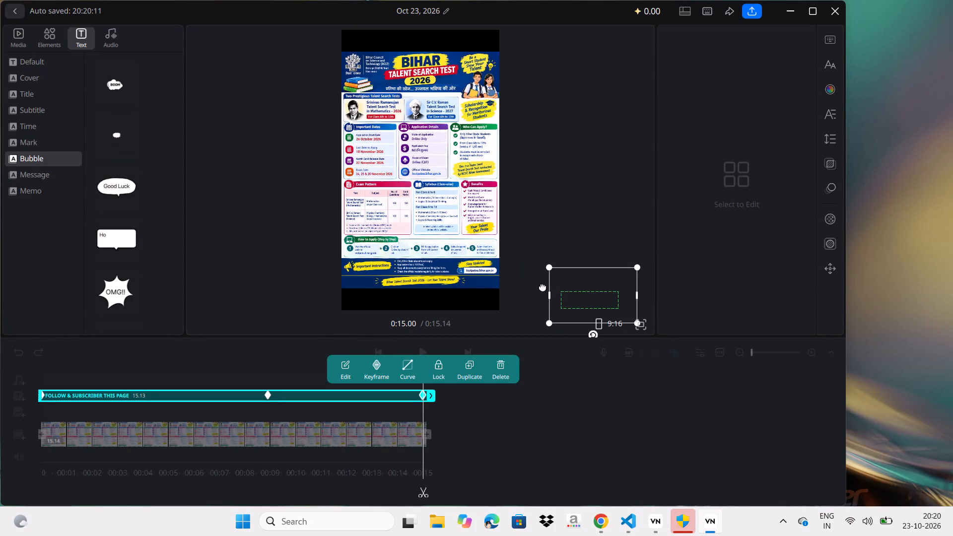
drag(543, 286, 542, 286)
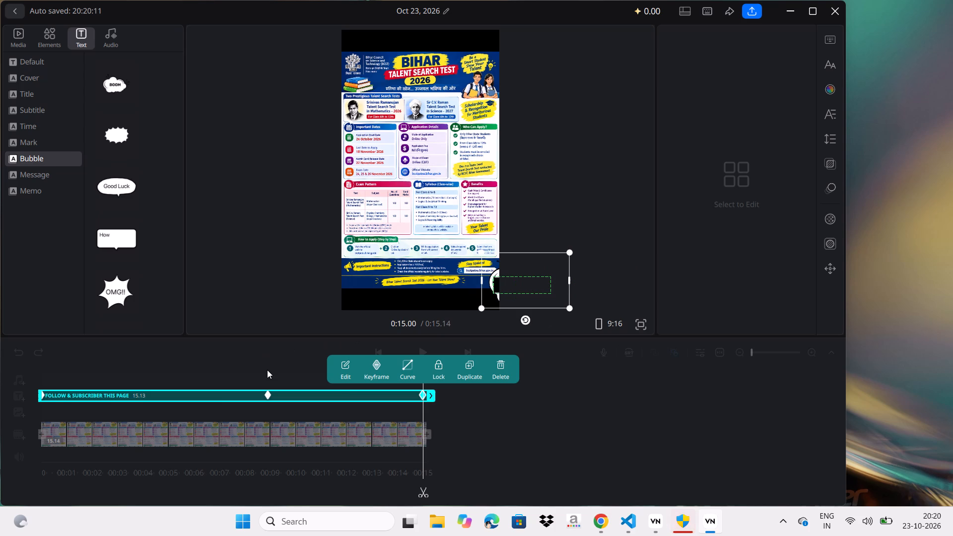
Return near the start, deselect the bubble clip and play the whole video to check the bubble's keyframed motion.
scroll(267, 370, right, 15)
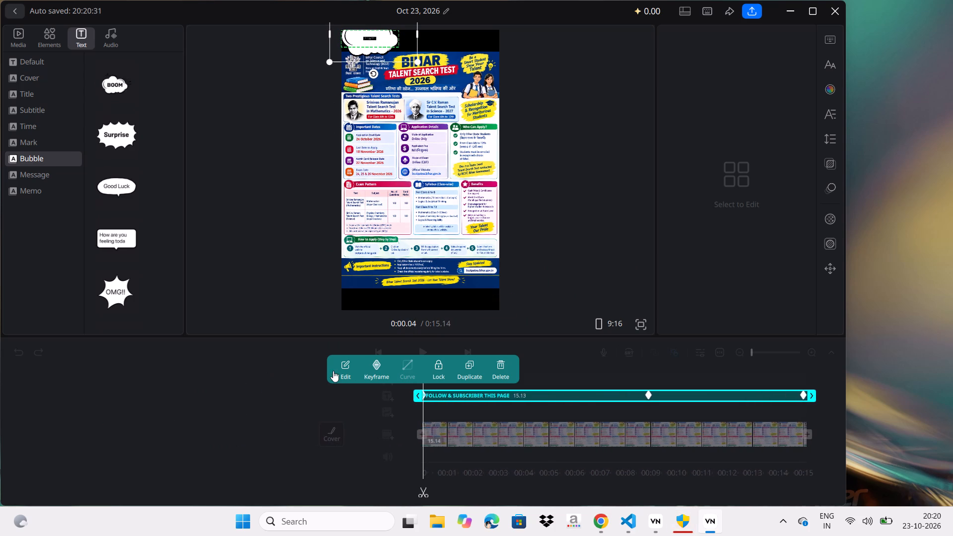
click(417, 353)
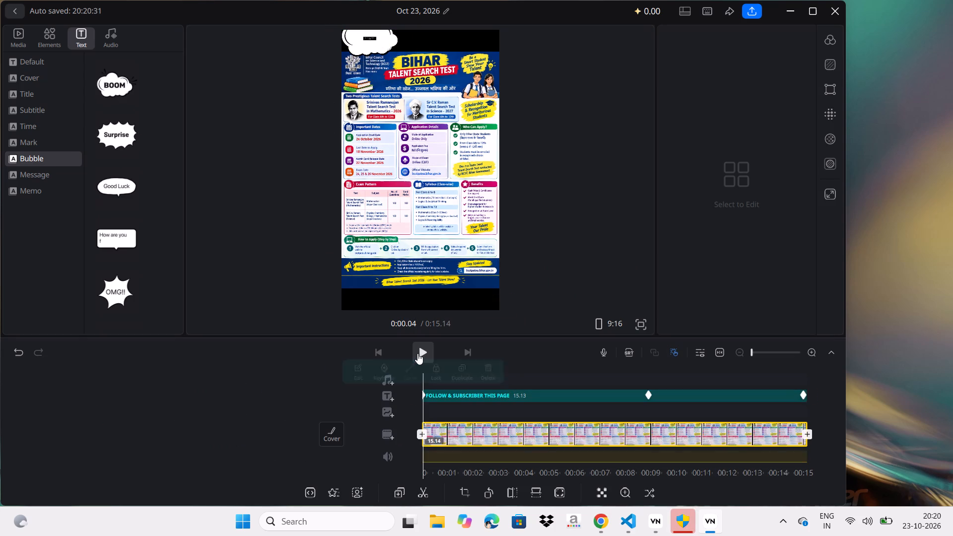
click(417, 353)
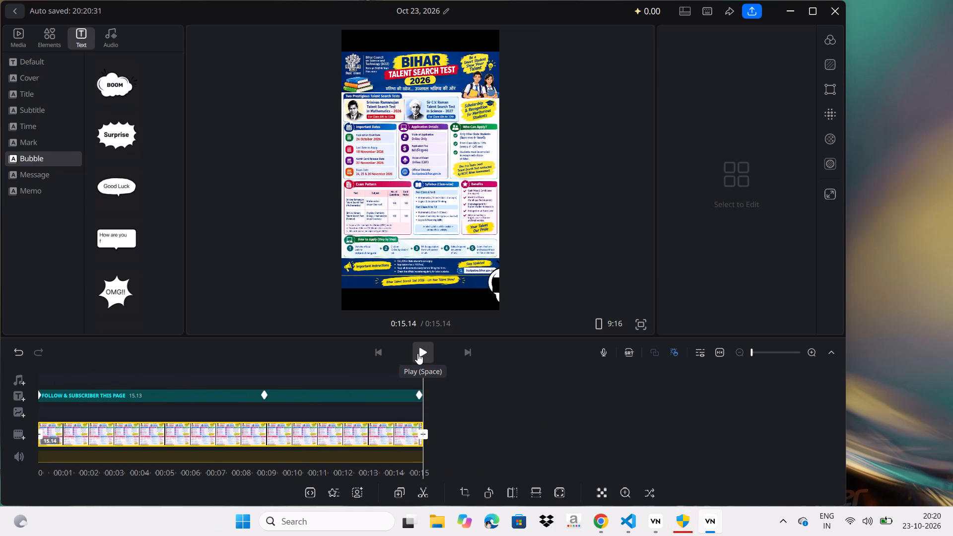
Split the infographic clip at 0:04.05.
scroll(227, 432, right, 6)
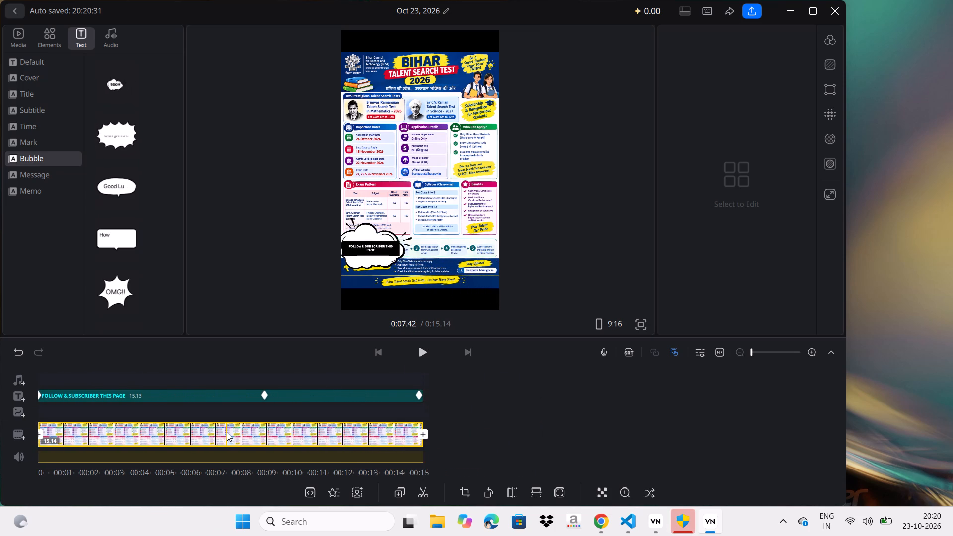
scroll(227, 432, right, 7)
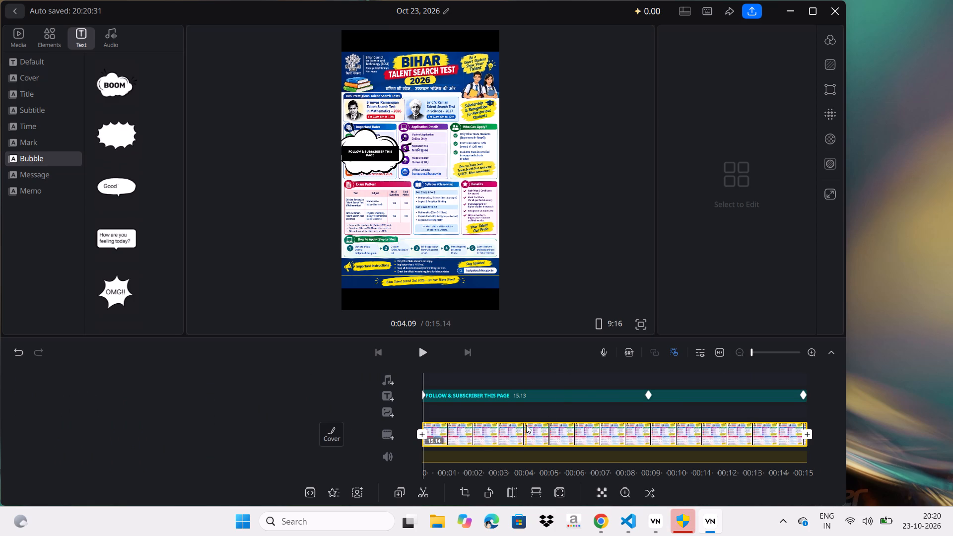
click(526, 425)
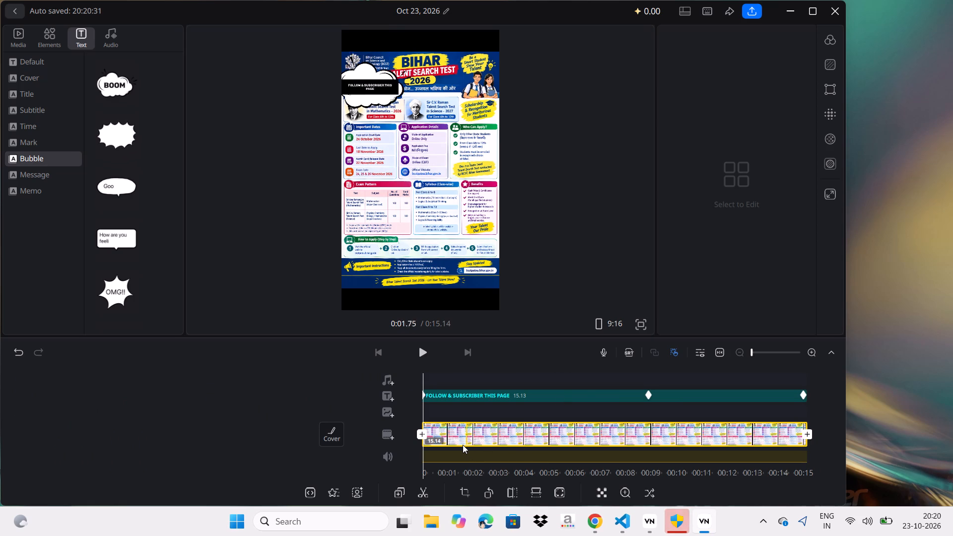
scroll(463, 445, left, 3)
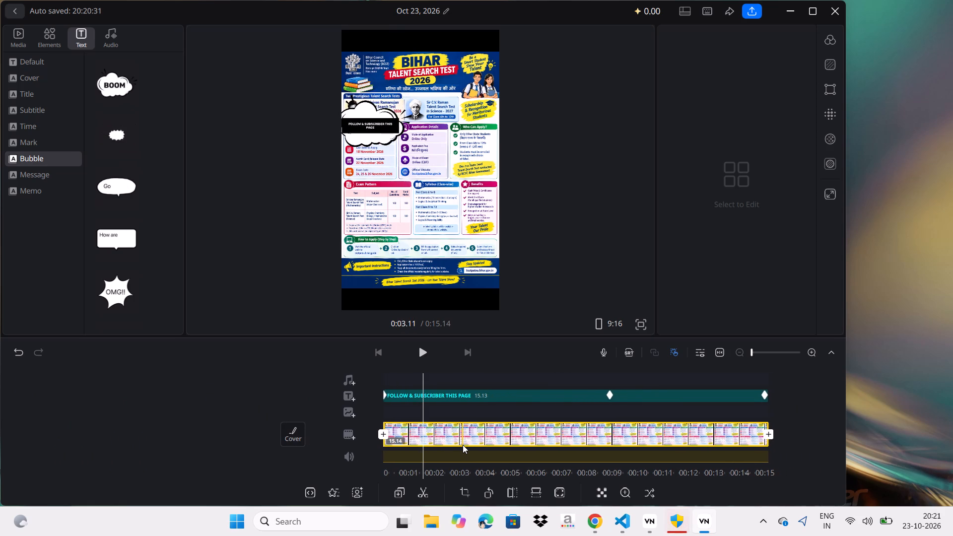
scroll(463, 445, left, 4)
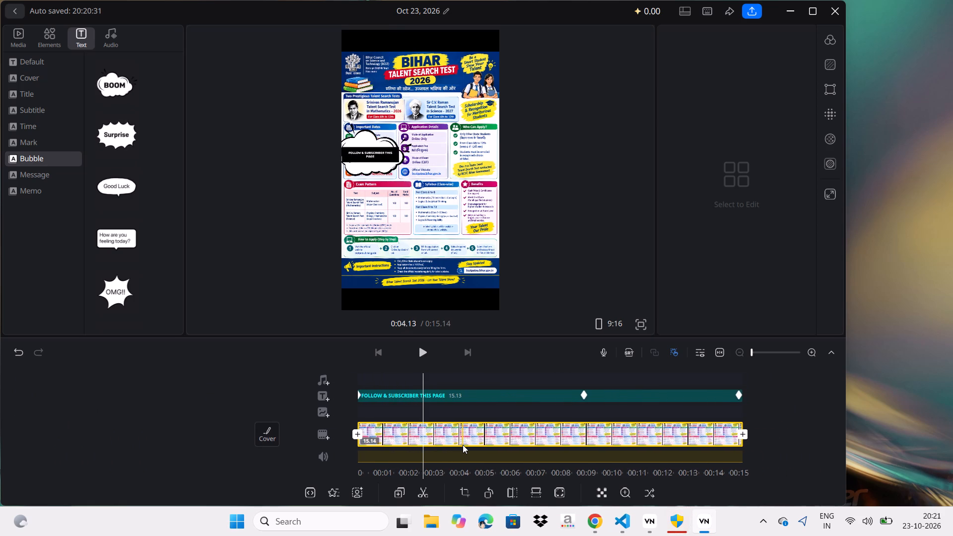
scroll(463, 445, left, 3)
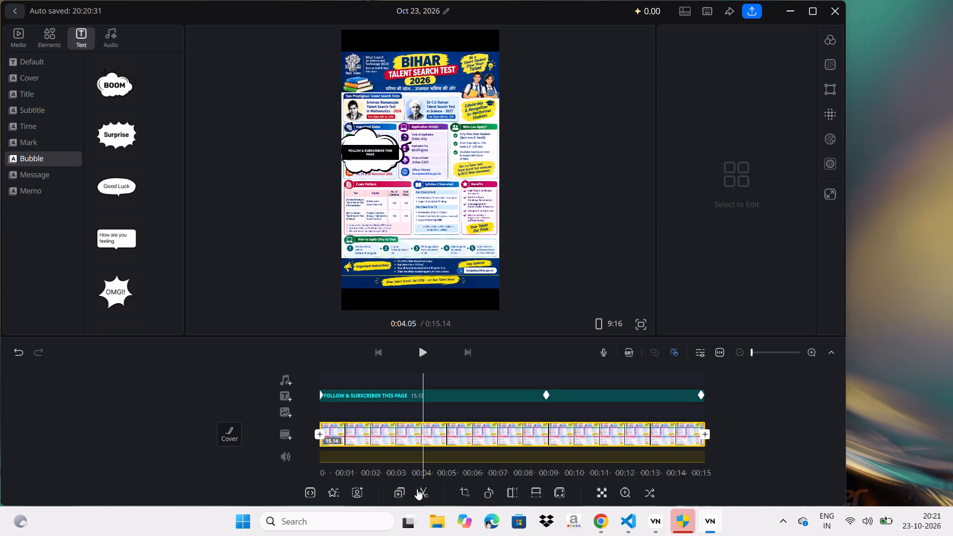
click(416, 490)
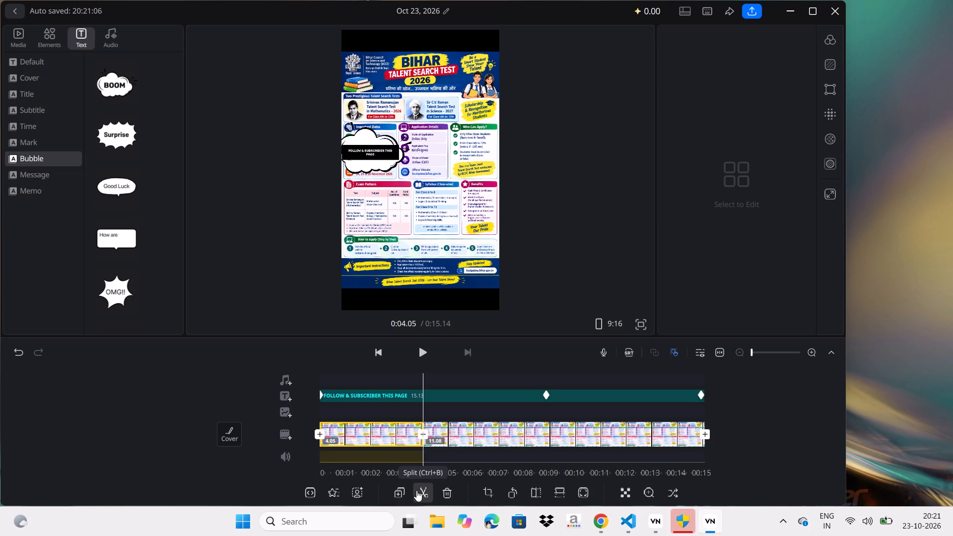
Split the longer second part of the infographic clip at 0:12.33.
scroll(505, 428, left, 2)
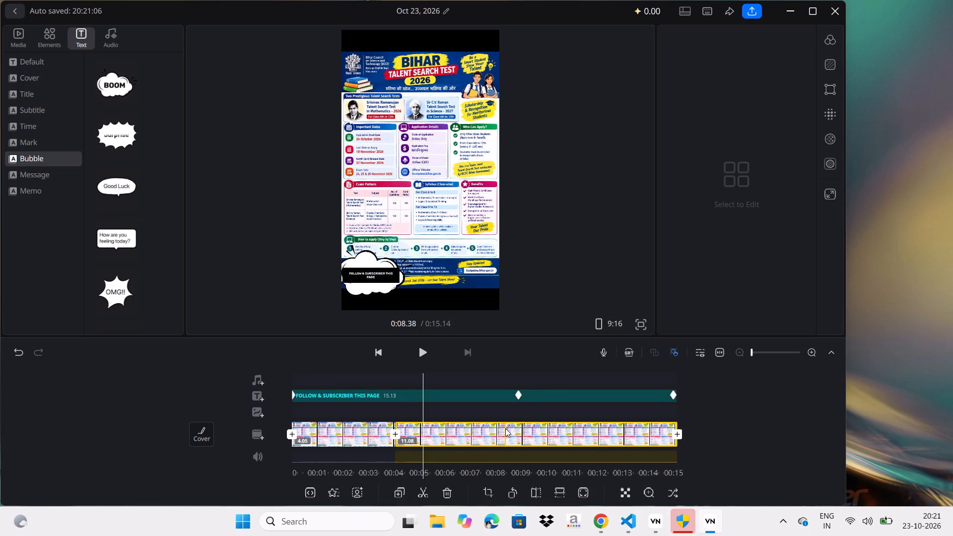
scroll(505, 428, left, 2)
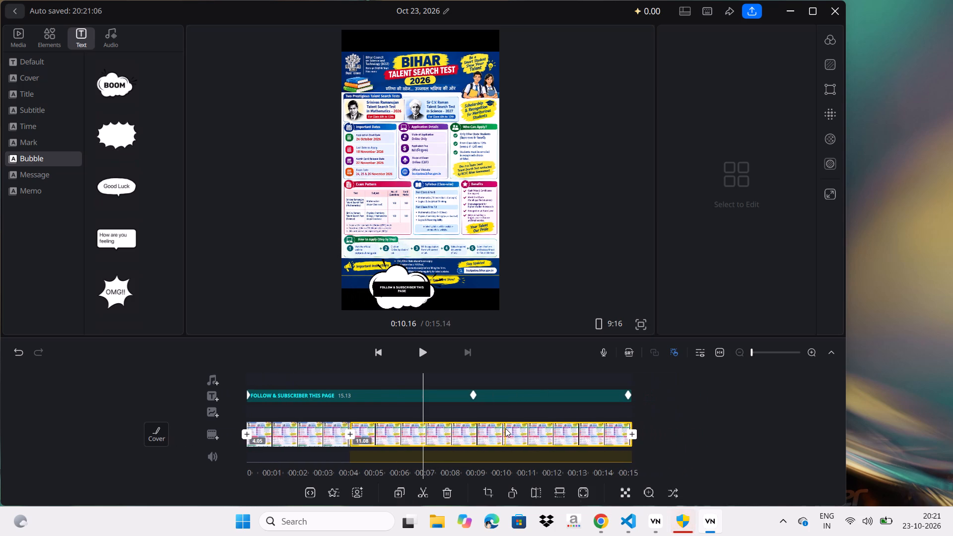
scroll(505, 428, left, 4)
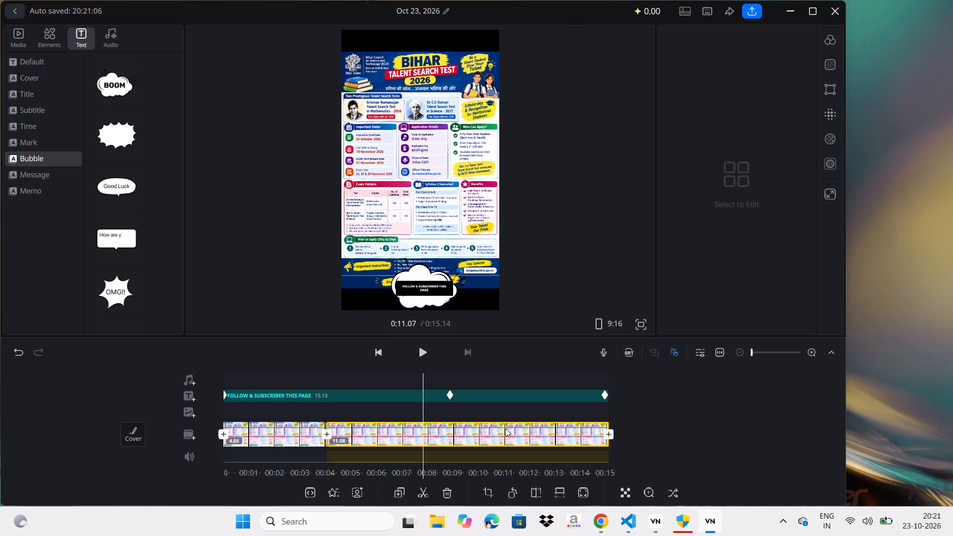
scroll(505, 428, left, 1)
click(505, 428)
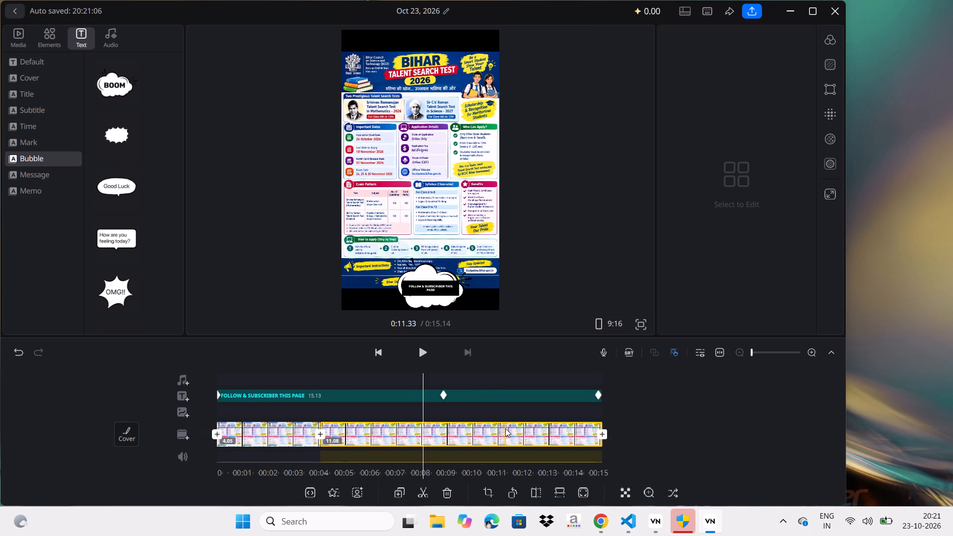
scroll(505, 428, left, 4)
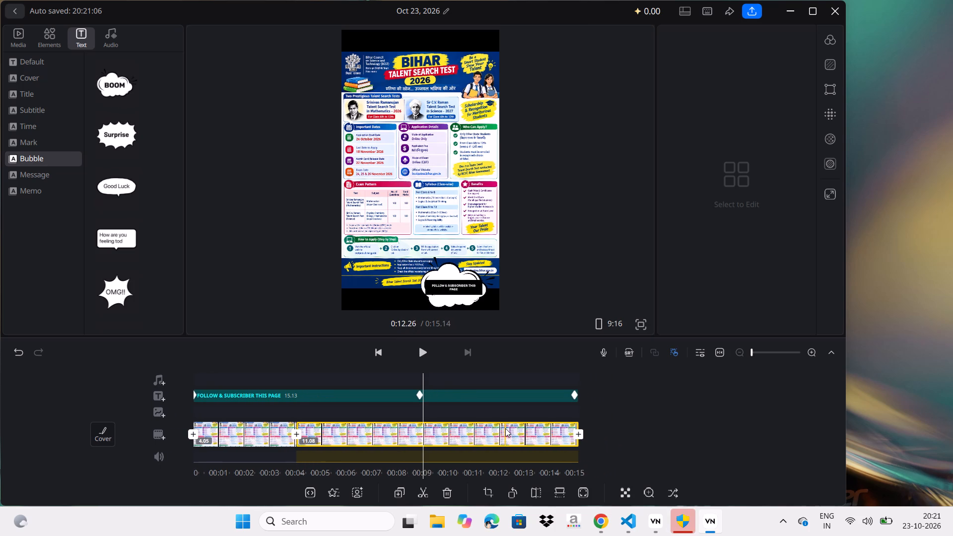
scroll(505, 428, left, 5)
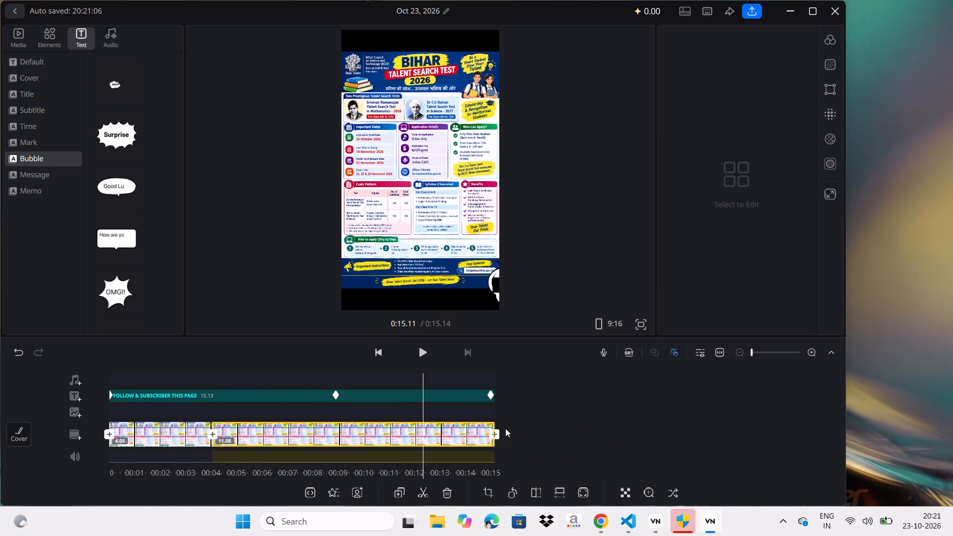
scroll(505, 428, left, 1)
click(505, 428)
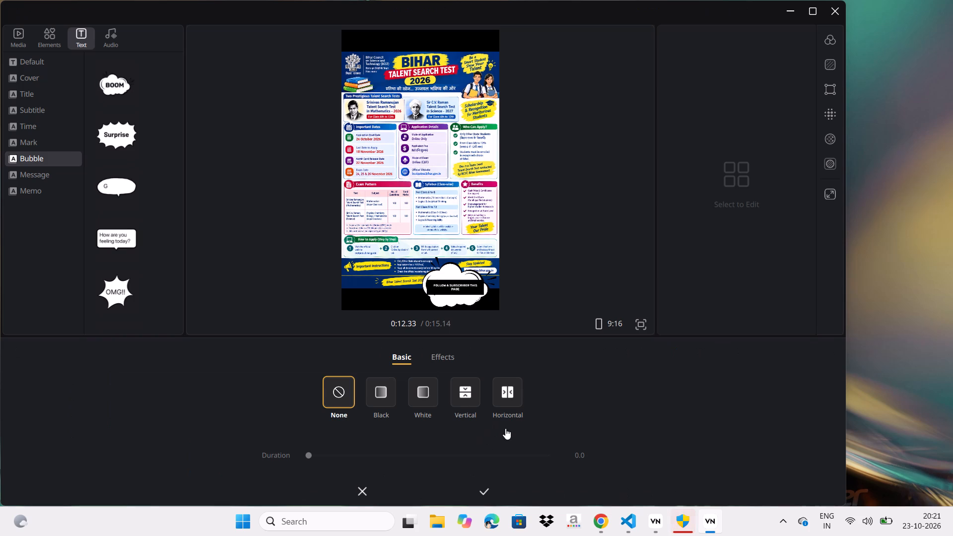
click(485, 490)
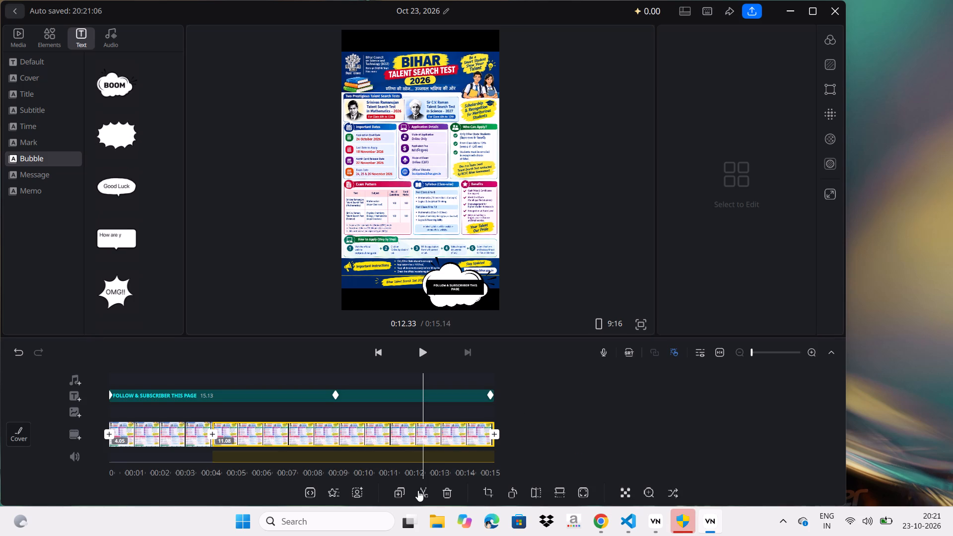
click(418, 491)
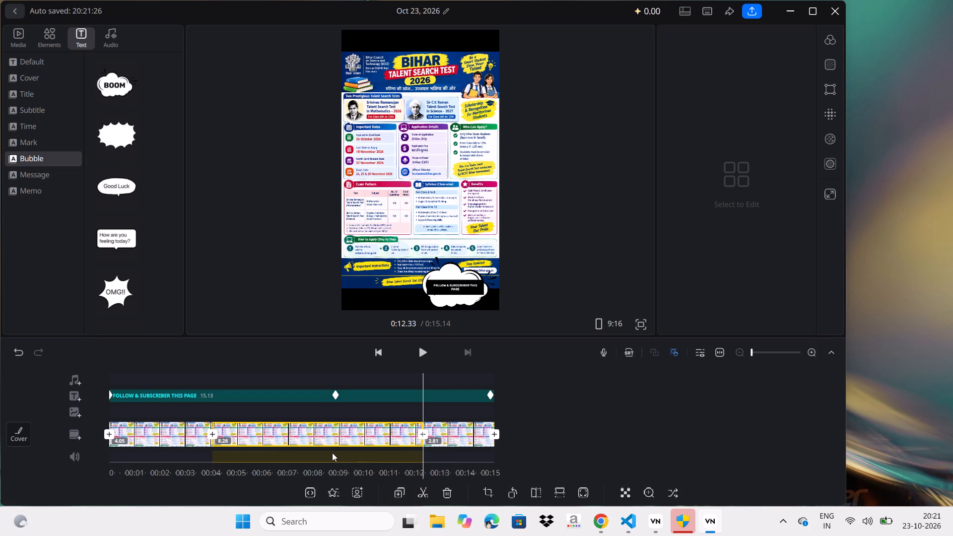
Apply the Zoom out motion effect to the first infographic clip, the one starting at 0:00.
scroll(331, 453, right, 4)
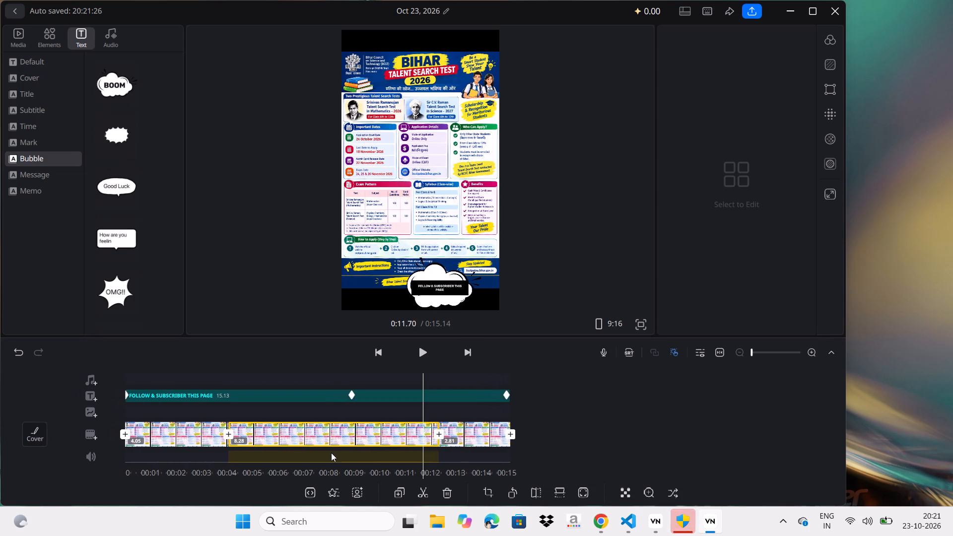
scroll(331, 453, right, 8)
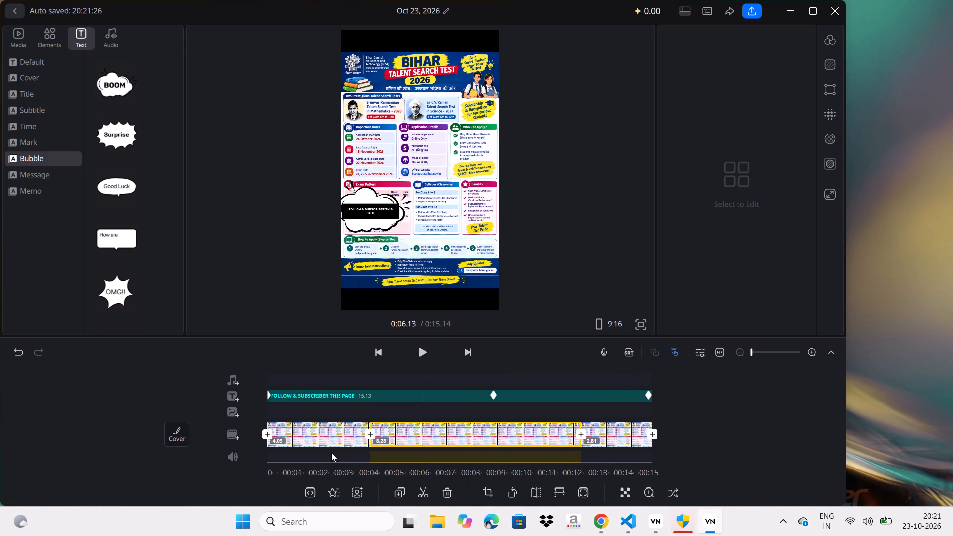
scroll(331, 453, right, 3)
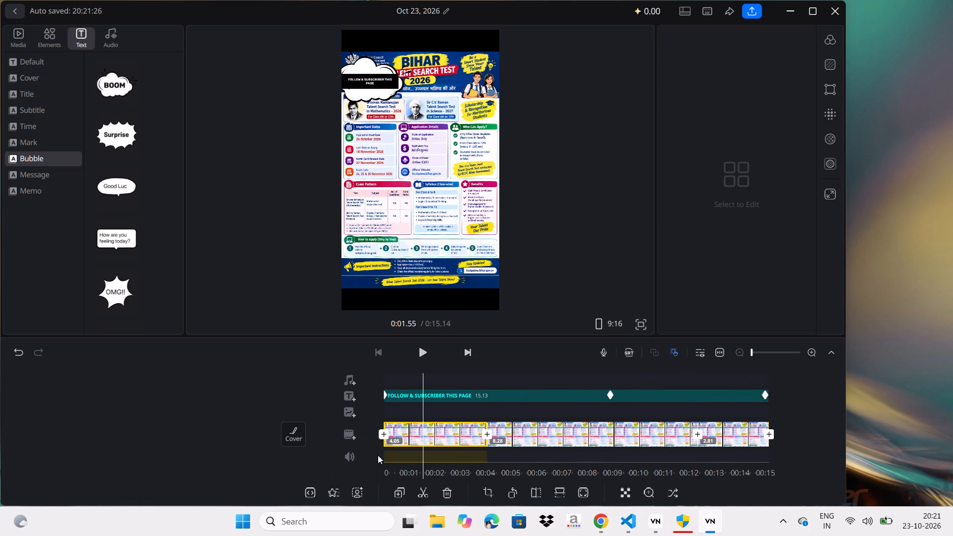
click(445, 439)
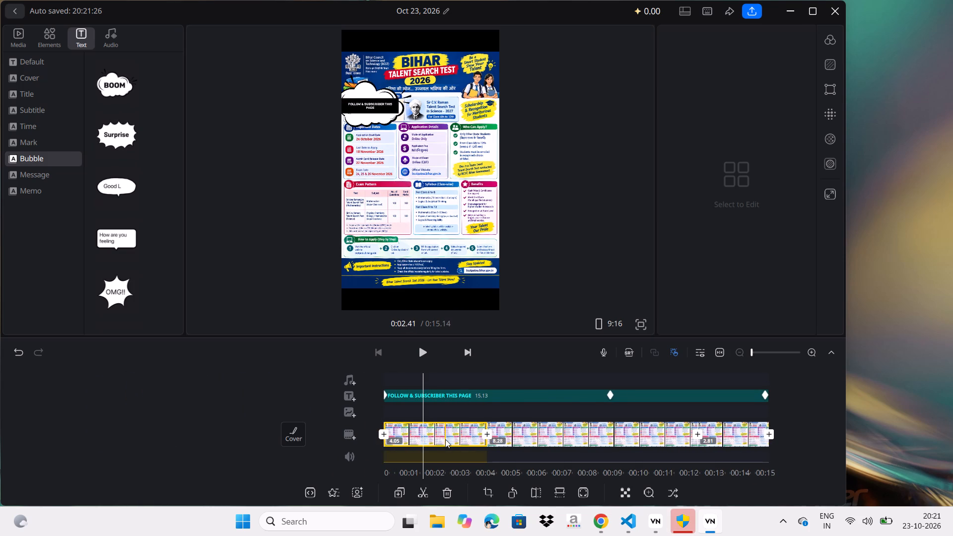
click(311, 490)
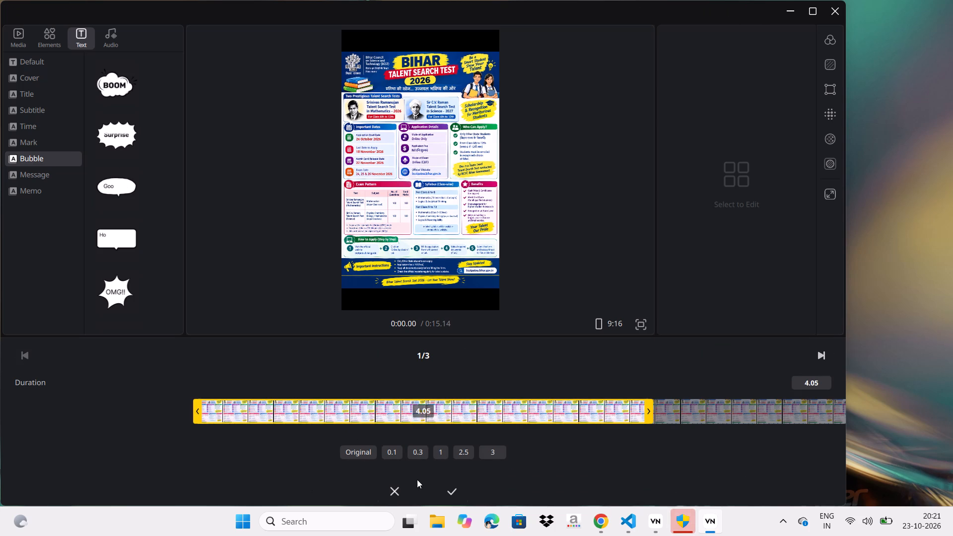
click(453, 492)
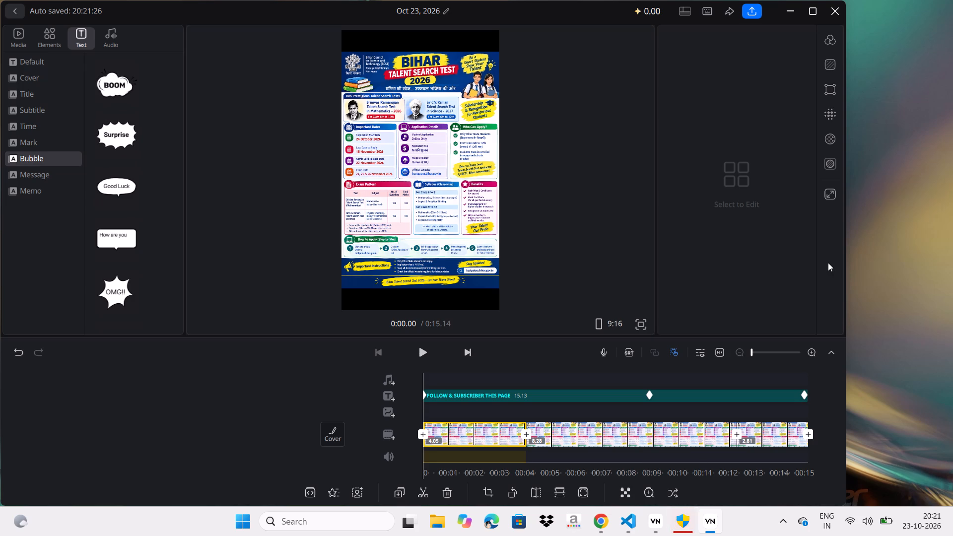
click(827, 203)
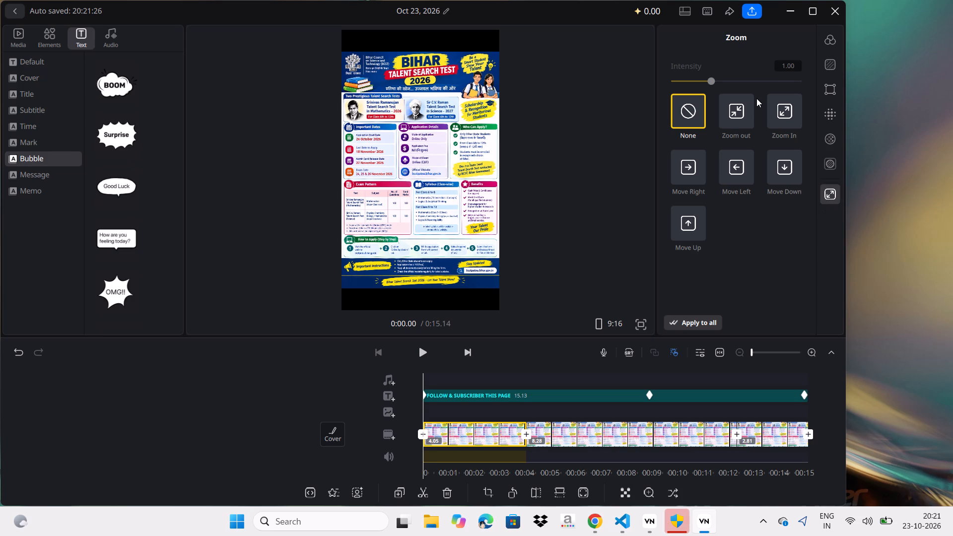
click(741, 115)
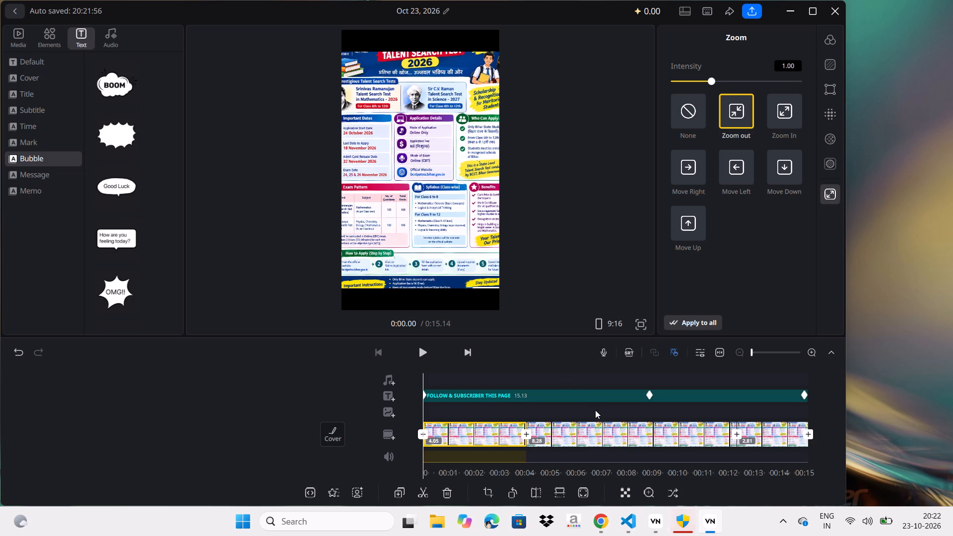
Split the middle infographic clip at 0:08.08.
click(605, 435)
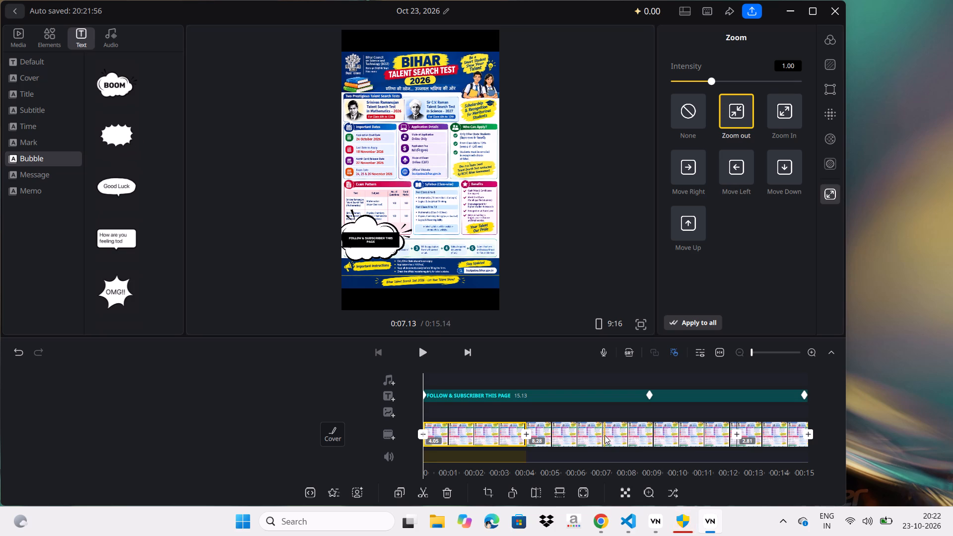
click(605, 435)
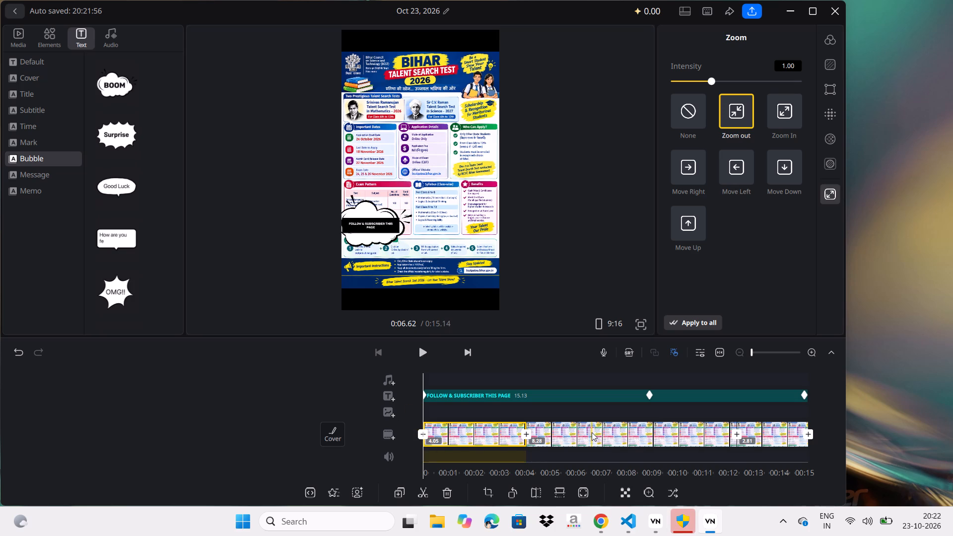
scroll(588, 430, left, 10)
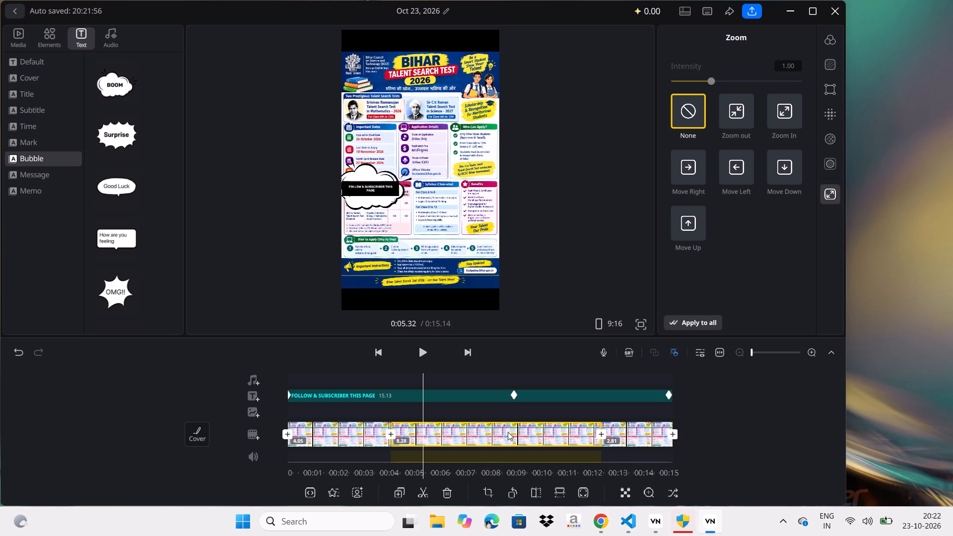
scroll(510, 430, left, 6)
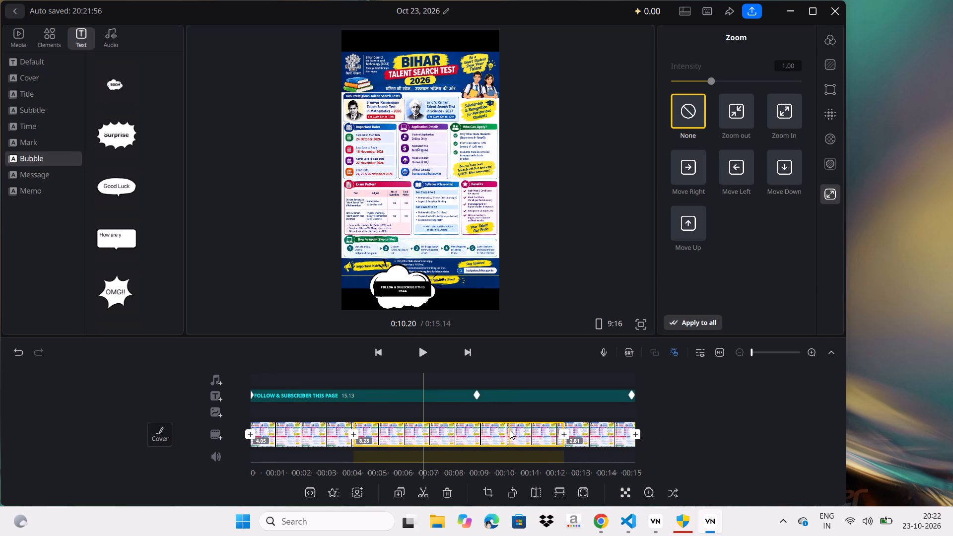
scroll(510, 430, left, 2)
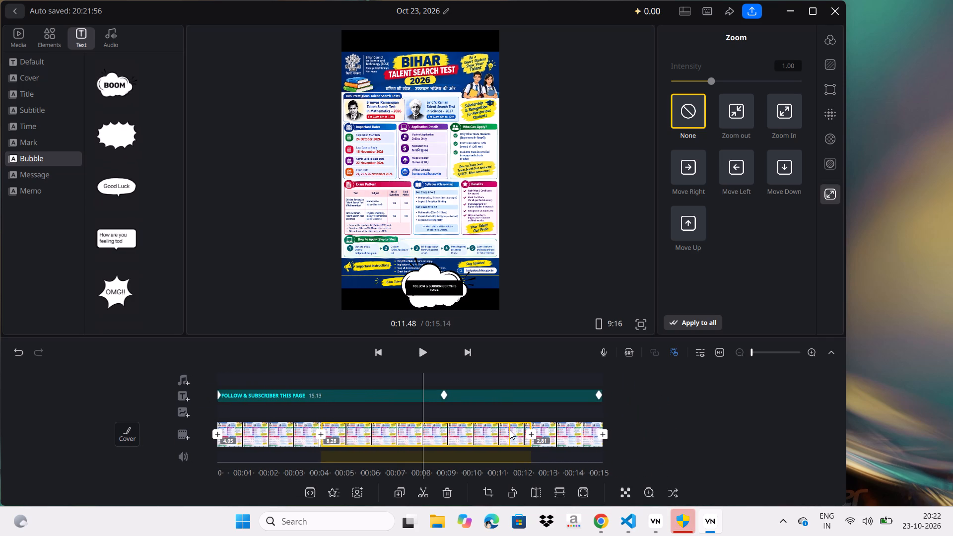
click(427, 493)
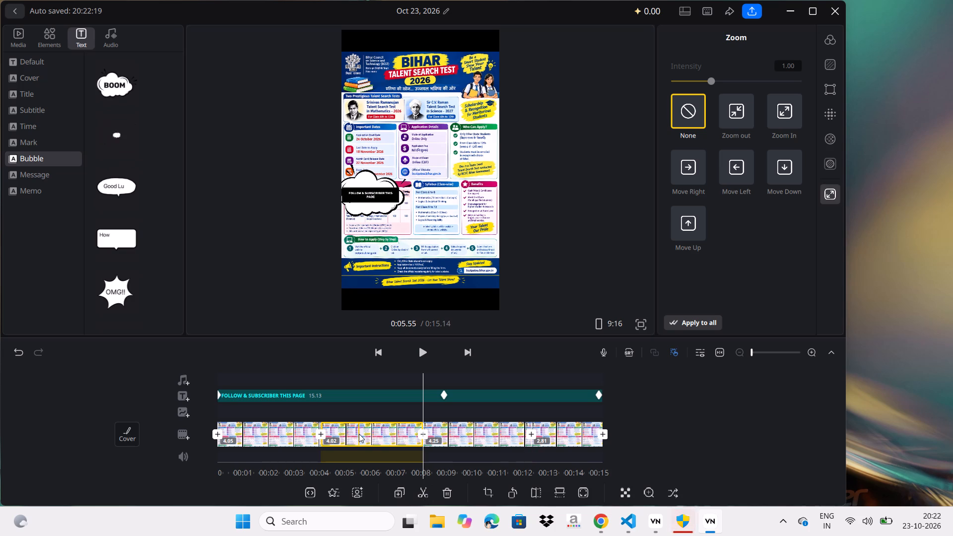
Apply the Zoom In motion effect to the second infographic clip, just before the split at 0:08.08.
click(781, 112)
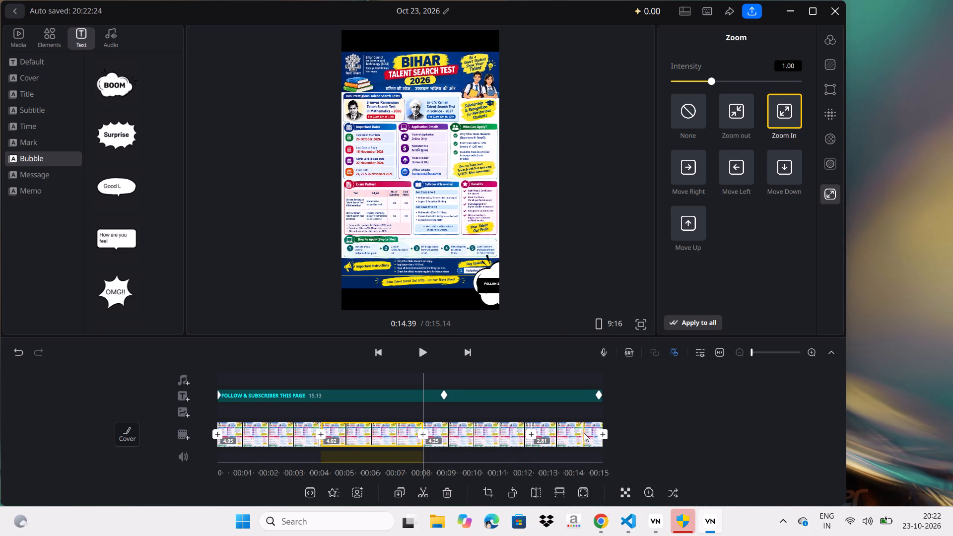
Apply the Move Up motion effect to the third infographic clip, just after the split at 0:08.08.
click(488, 445)
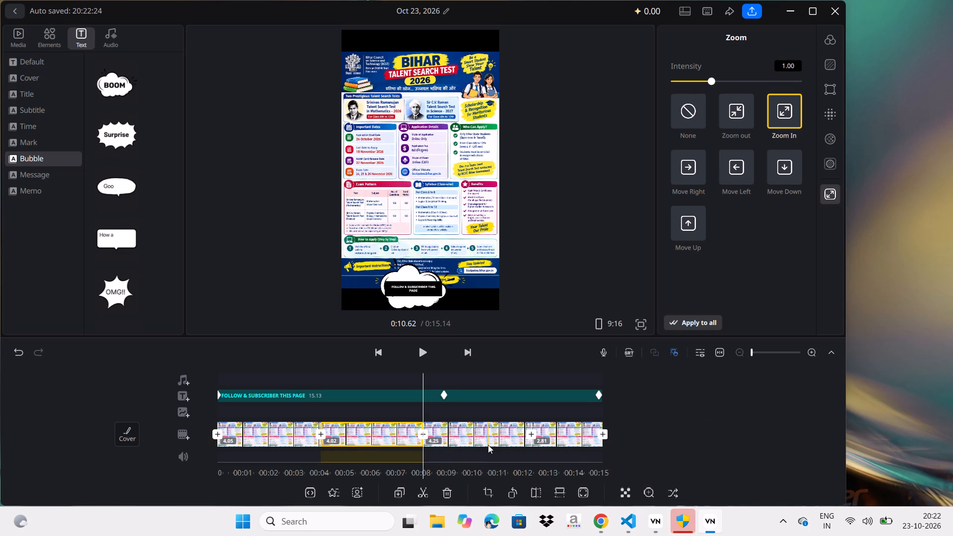
scroll(488, 445, left, 1)
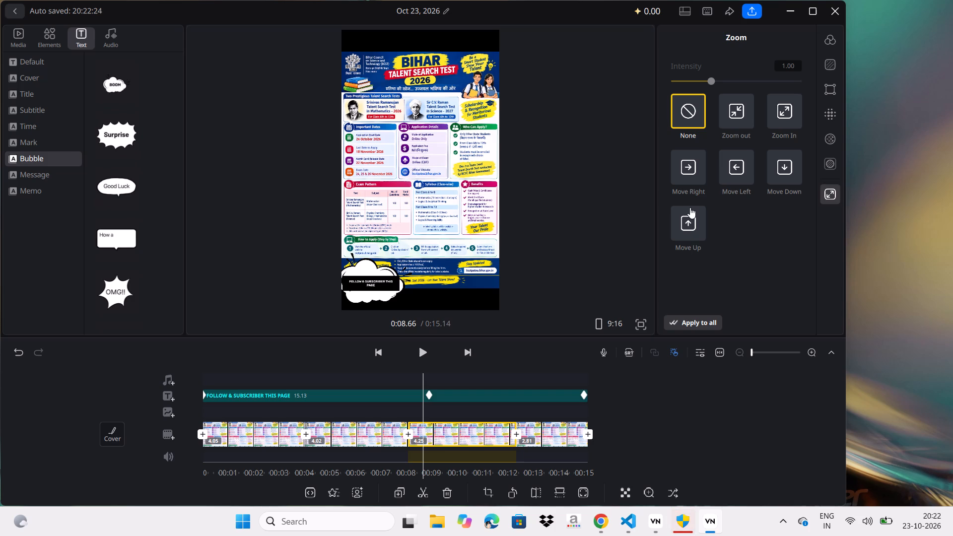
click(687, 218)
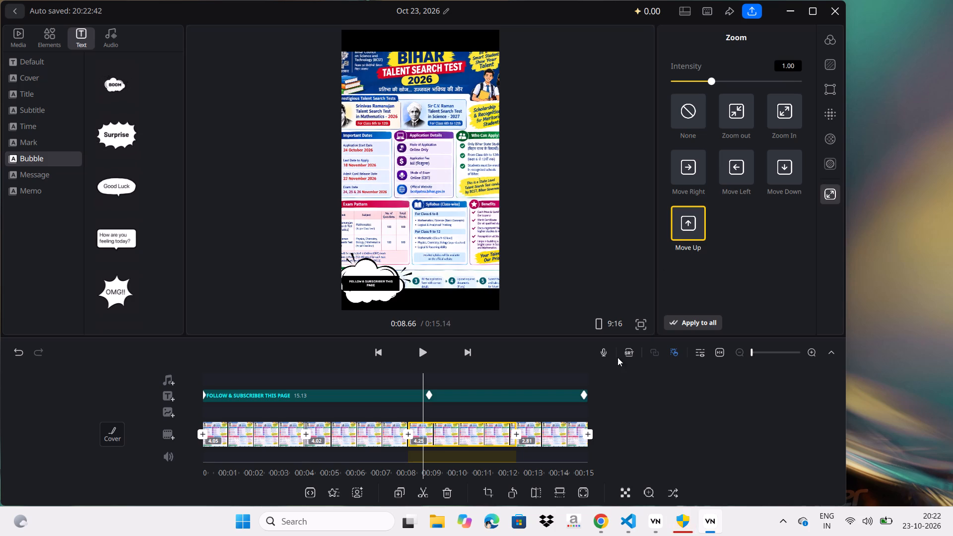
Apply the Move Down motion effect to the fourth and last infographic clip.
click(545, 422)
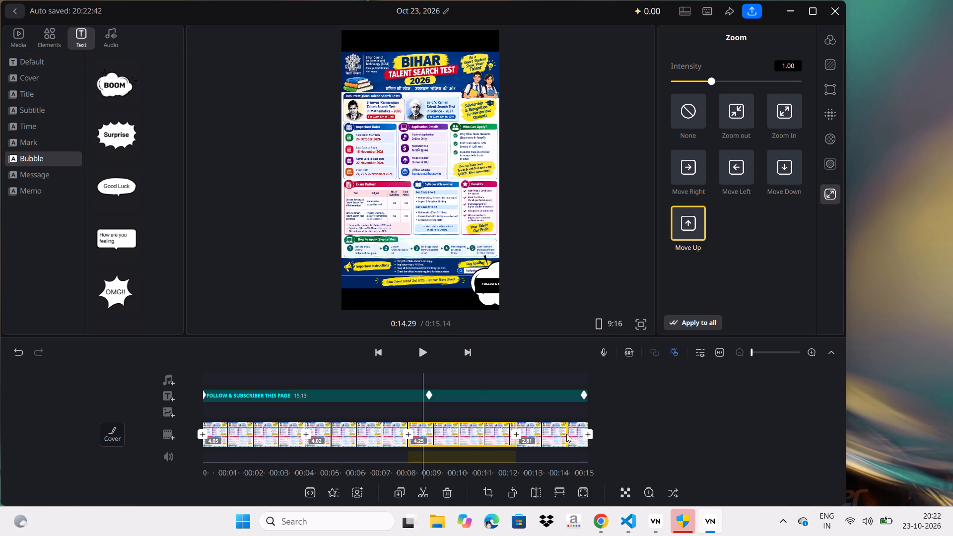
scroll(566, 434, left, 12)
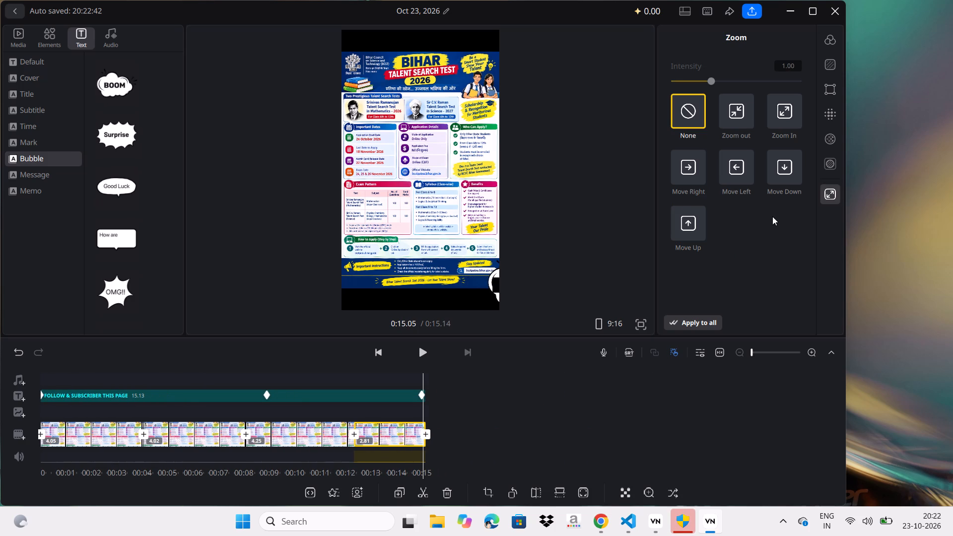
click(792, 173)
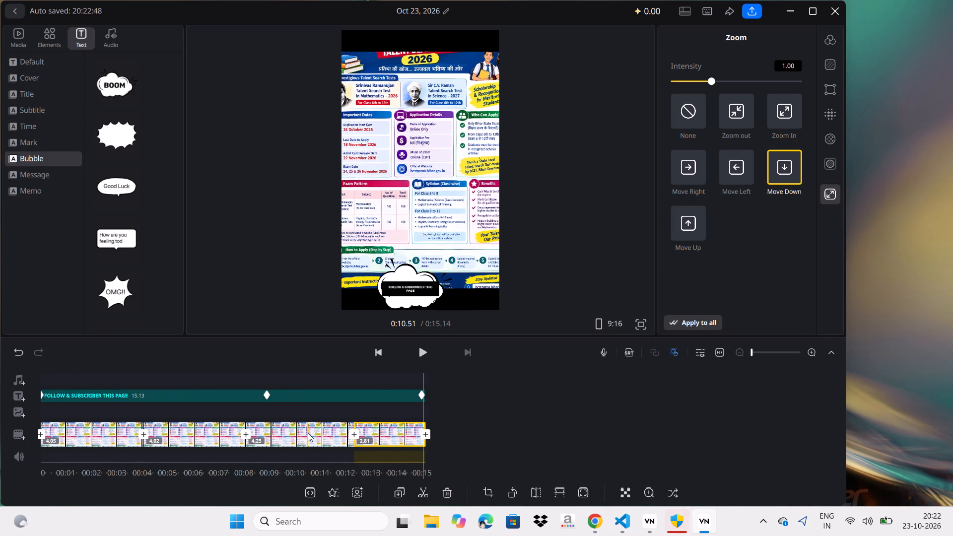
Play the edited video from its start to review the zoom and move effects and the bubble text.
scroll(308, 433, right, 14)
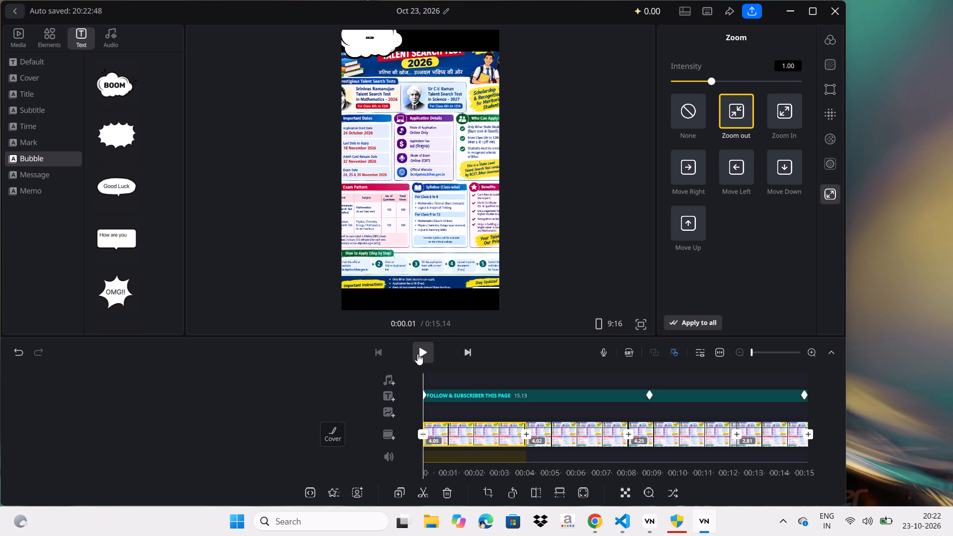
click(417, 354)
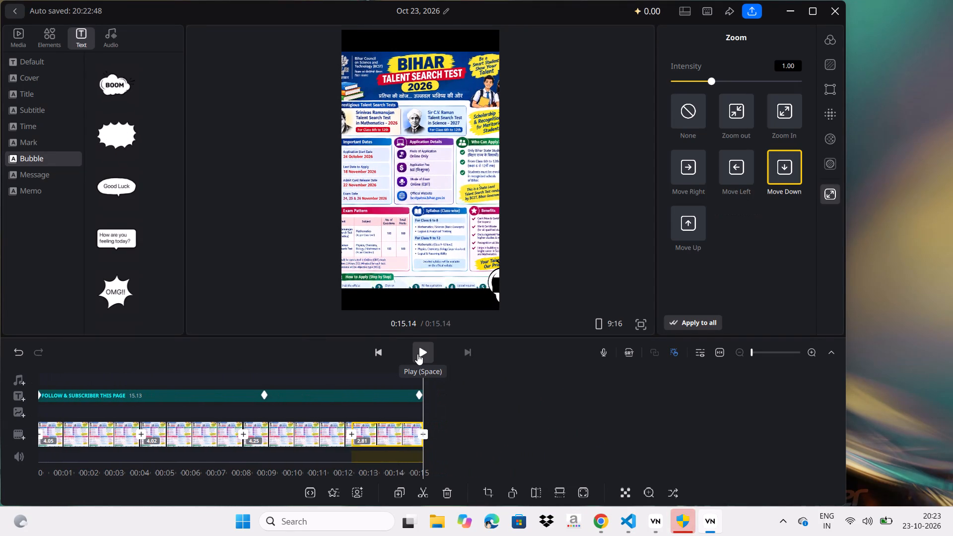
scroll(402, 347, left, 1)
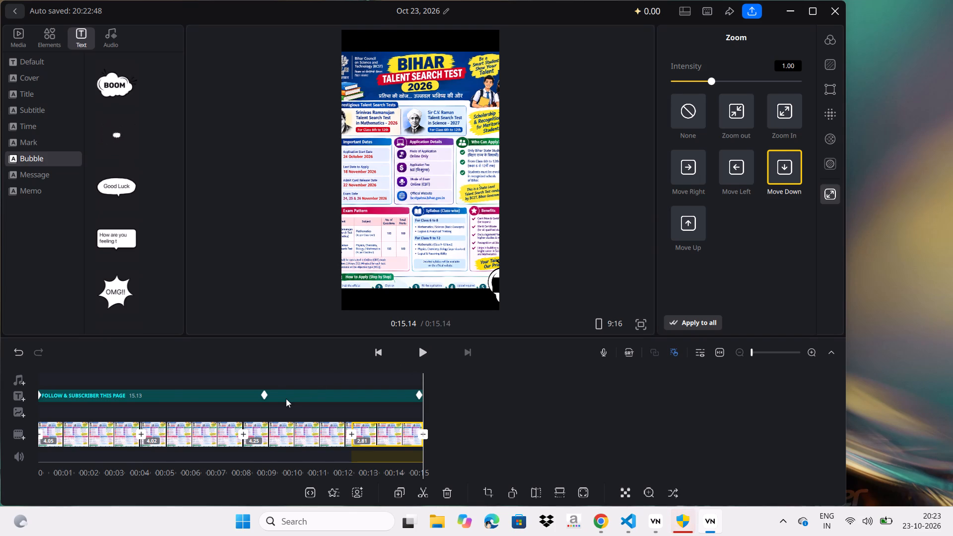
scroll(286, 399, right, 15)
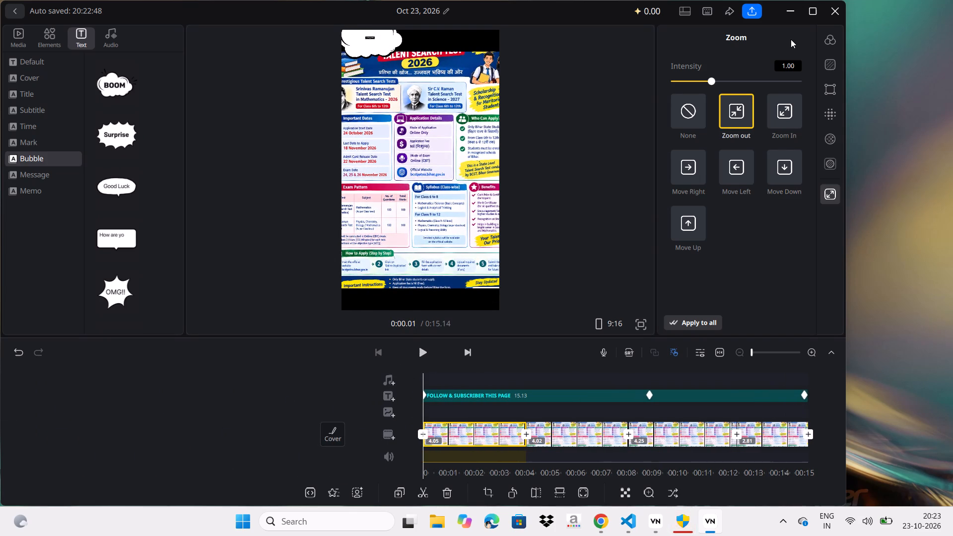
Export the video to the Videos\VN folder using manual export quality with the frame rate set to 25 fps.
click(752, 13)
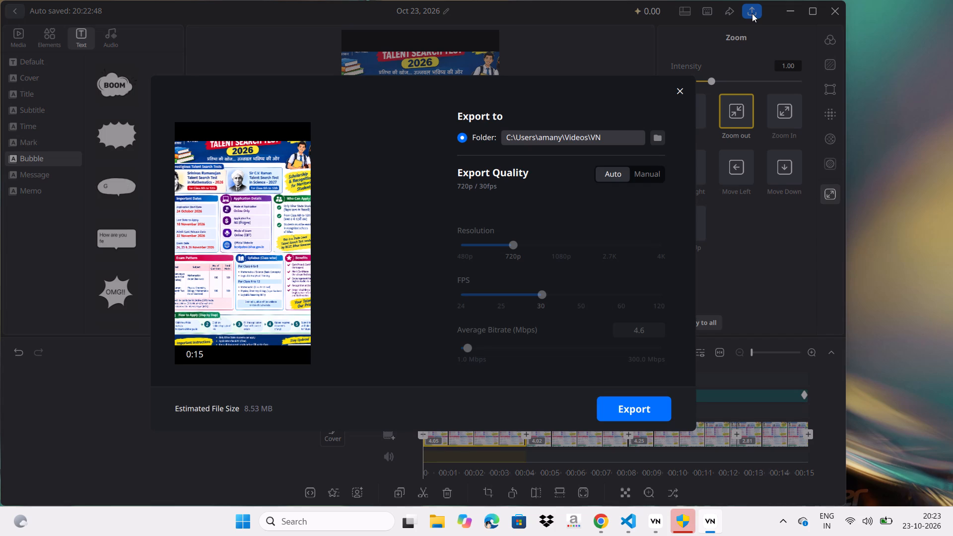
click(504, 292)
click(504, 292)
click(504, 292)
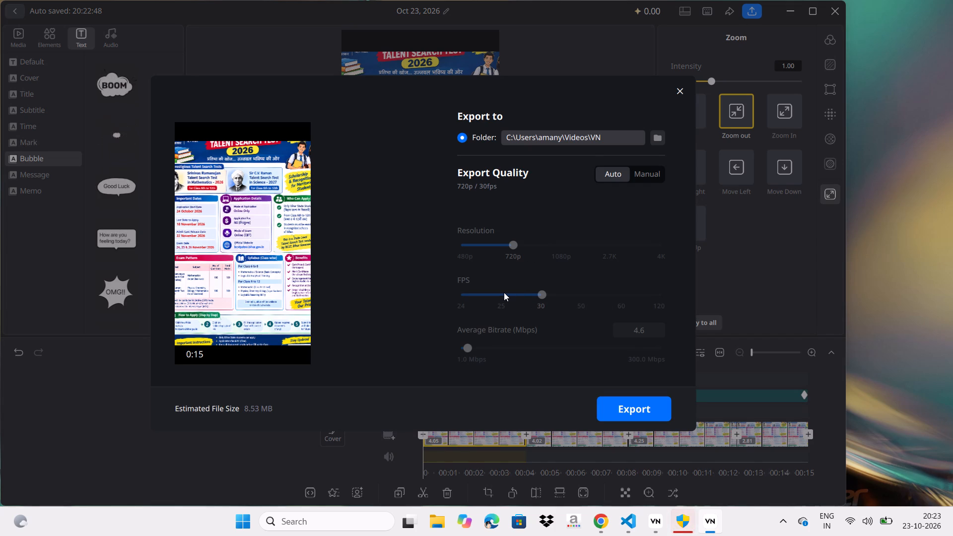
click(504, 292)
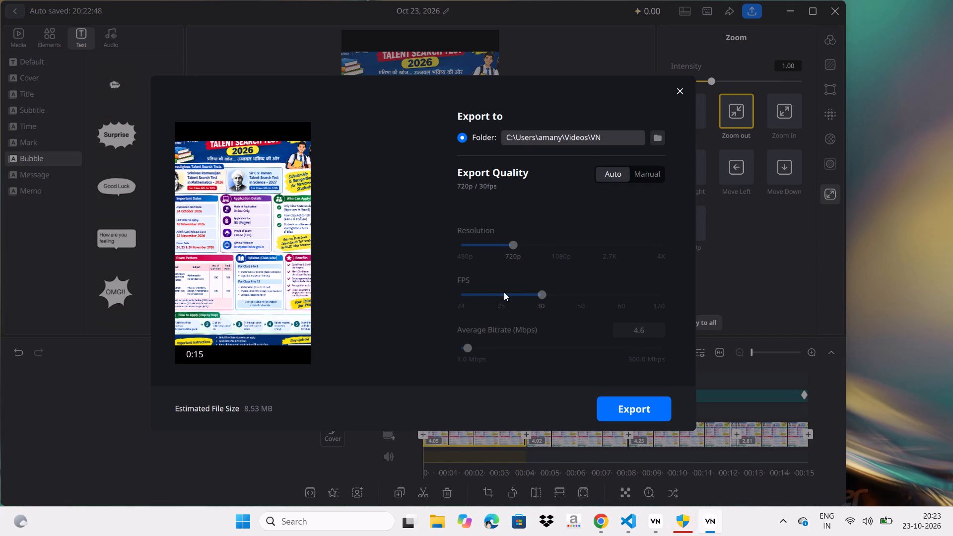
click(502, 293)
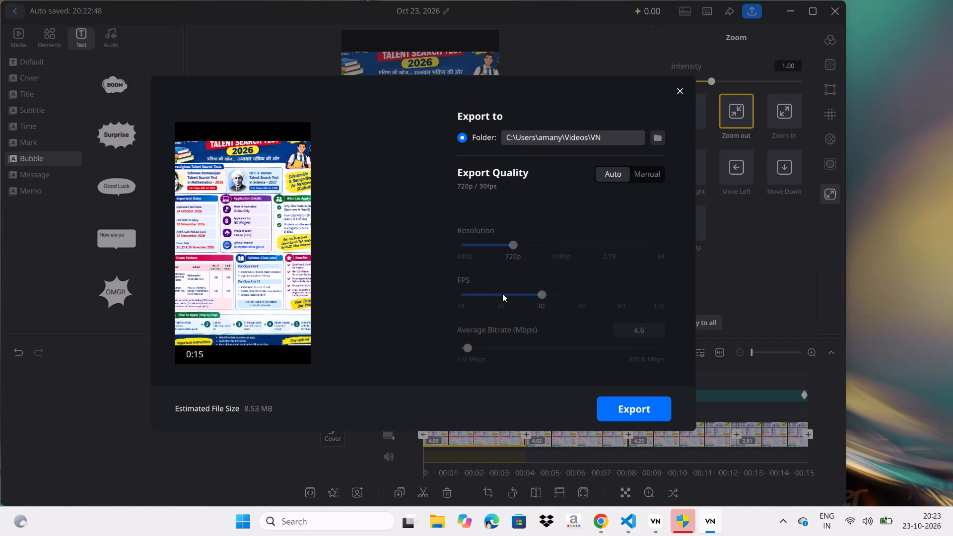
click(652, 174)
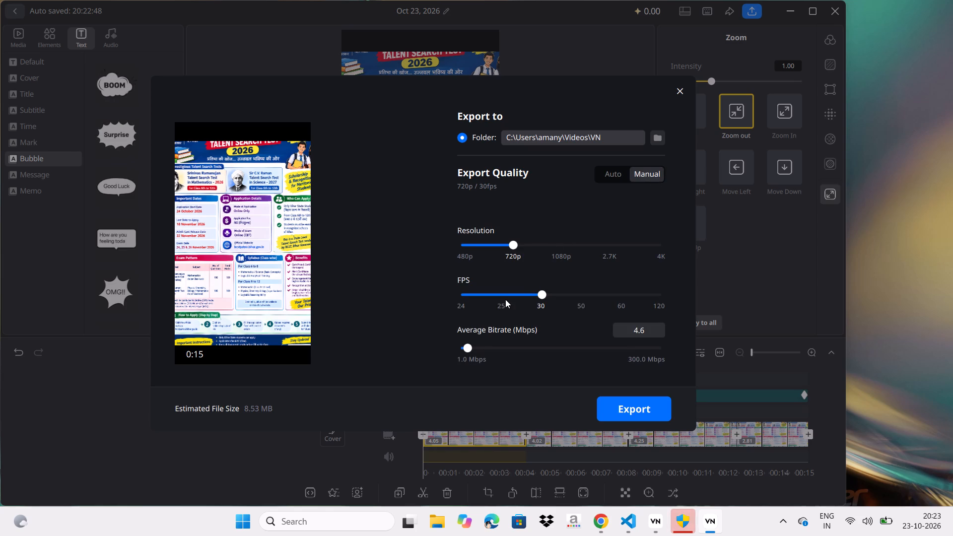
click(501, 294)
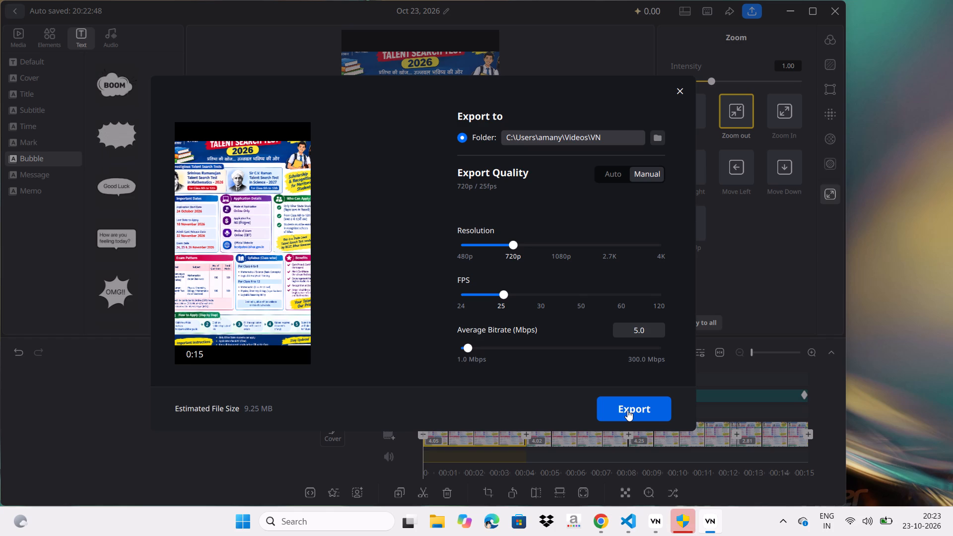
click(627, 410)
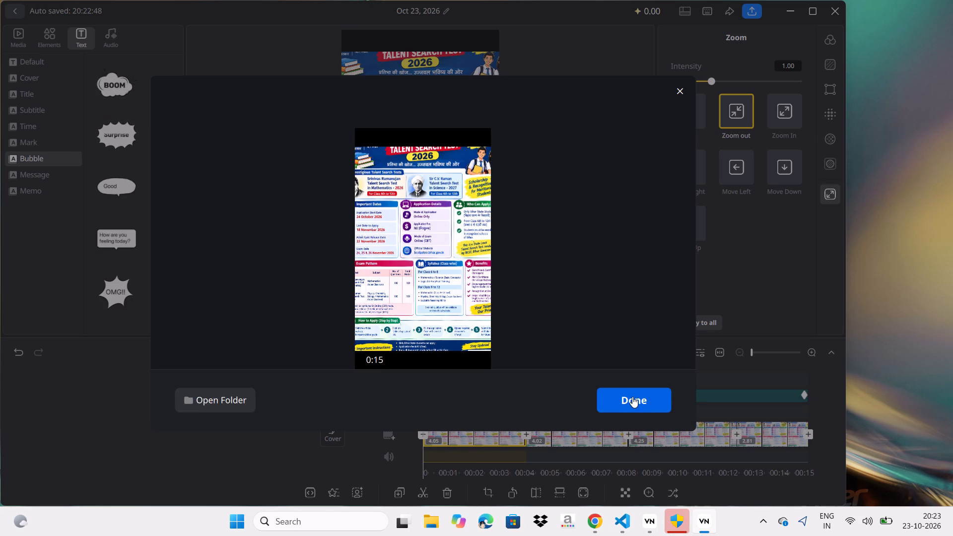
click(632, 397)
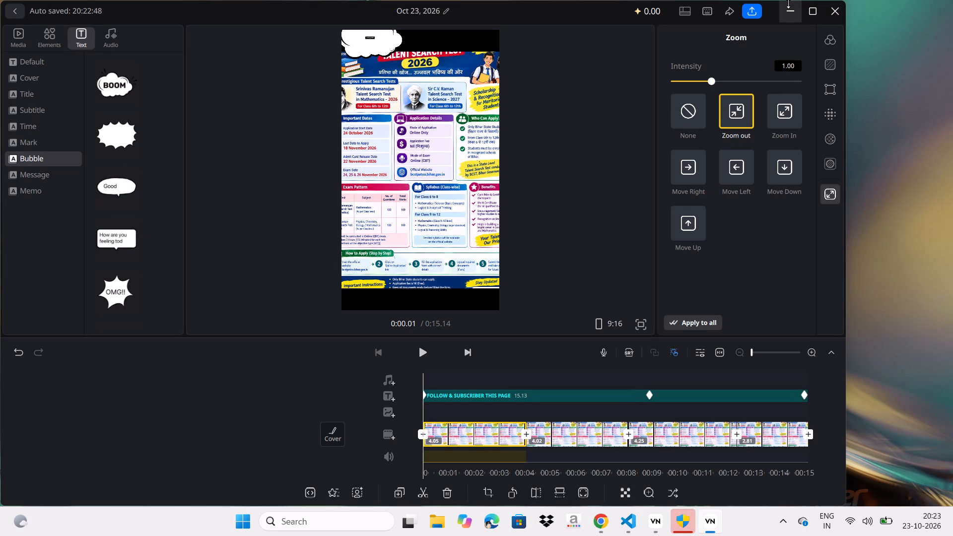
Minimise the video editor and open the VN videos folder in File Explorer.
click(788, 3)
click(792, 10)
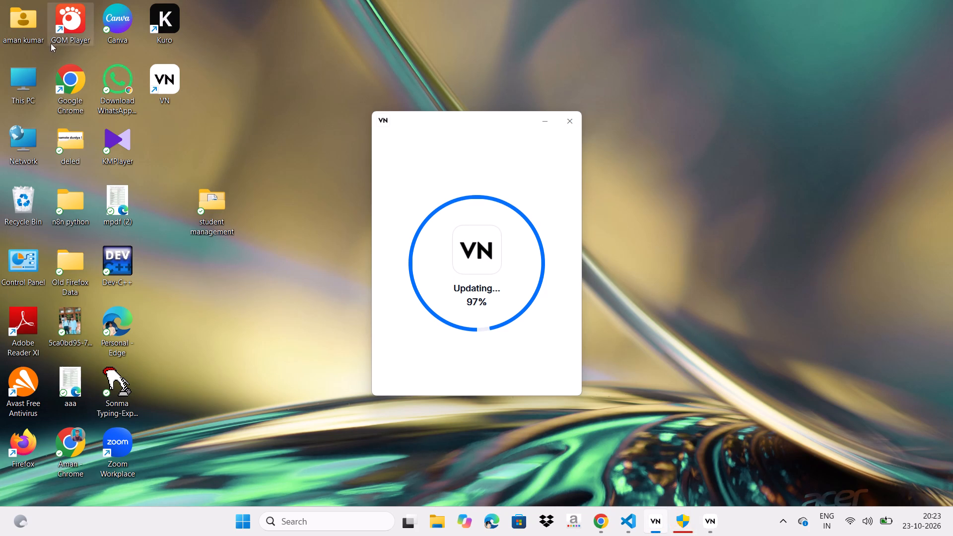
double_click(22, 74)
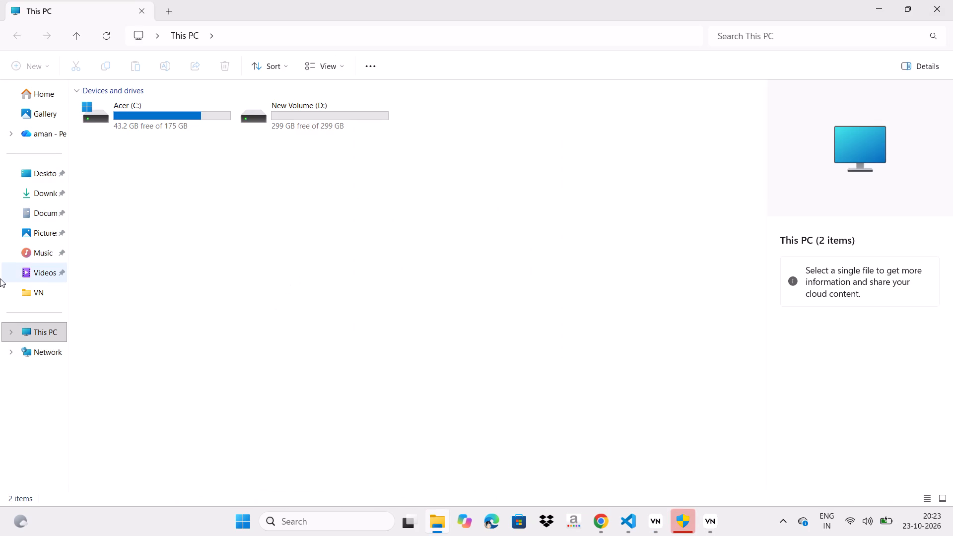
click(47, 295)
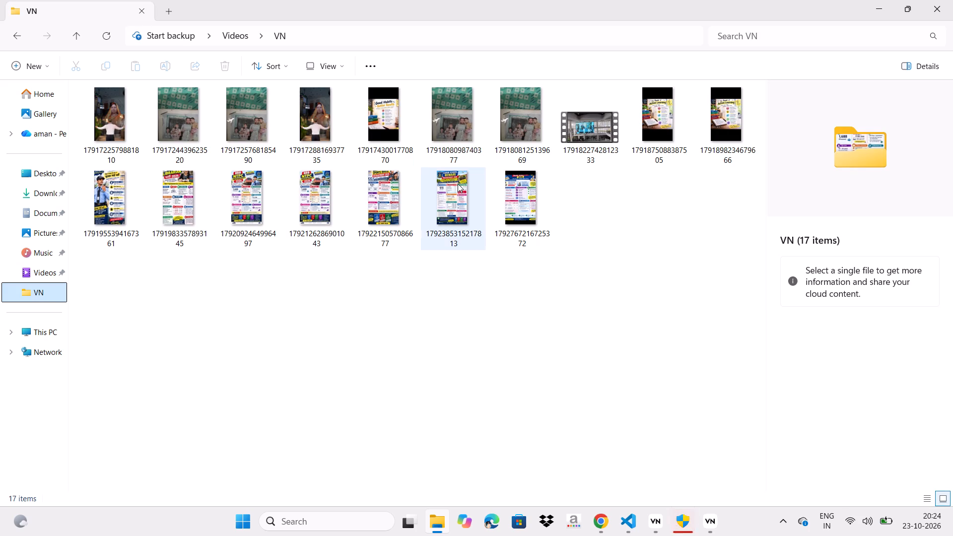
Share the newly exported Talent Search Test video, the last file in the VN folder, through WhatsApp.
click(505, 190)
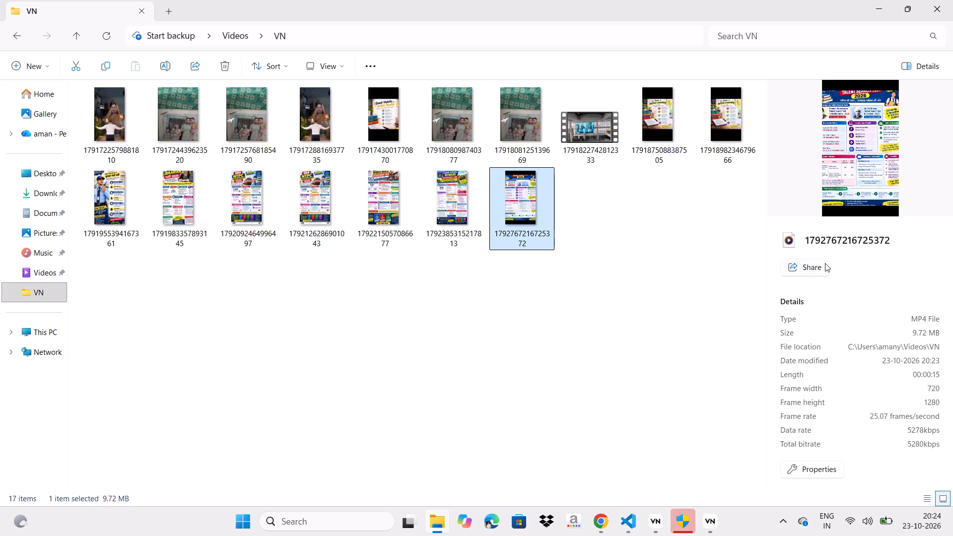
click(809, 267)
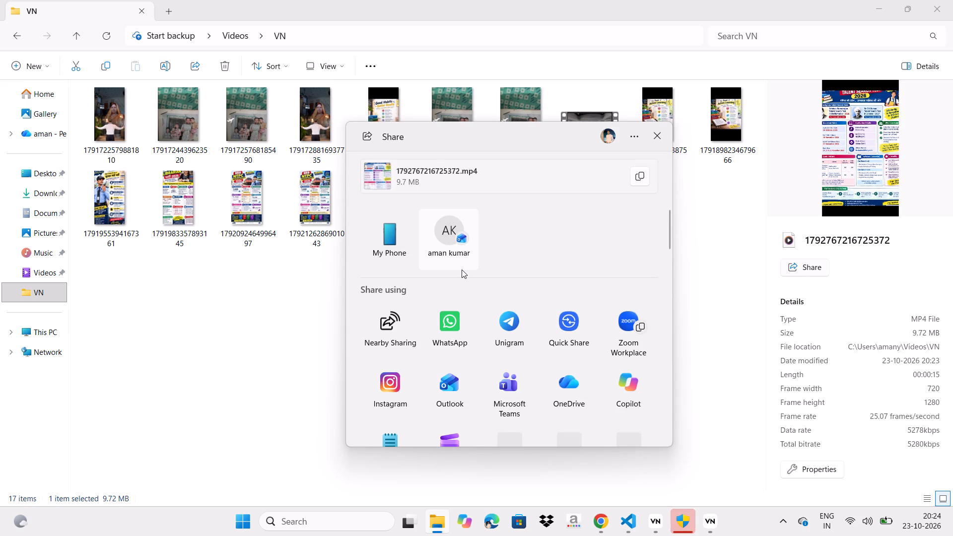
click(452, 316)
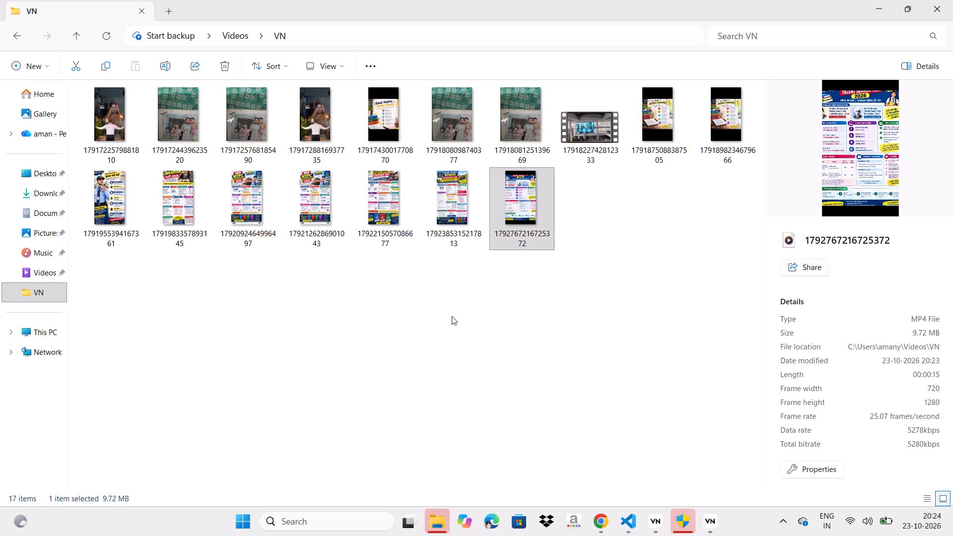